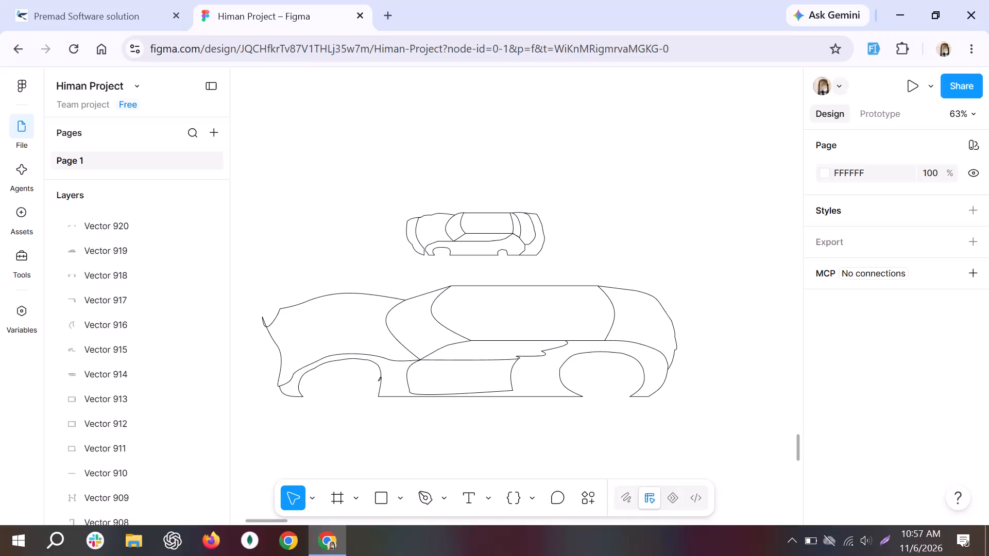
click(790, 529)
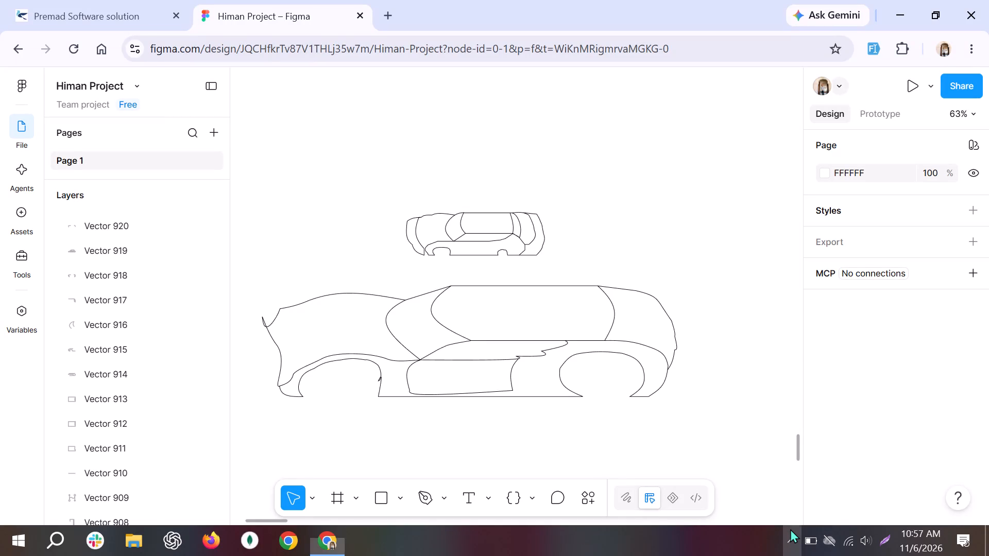
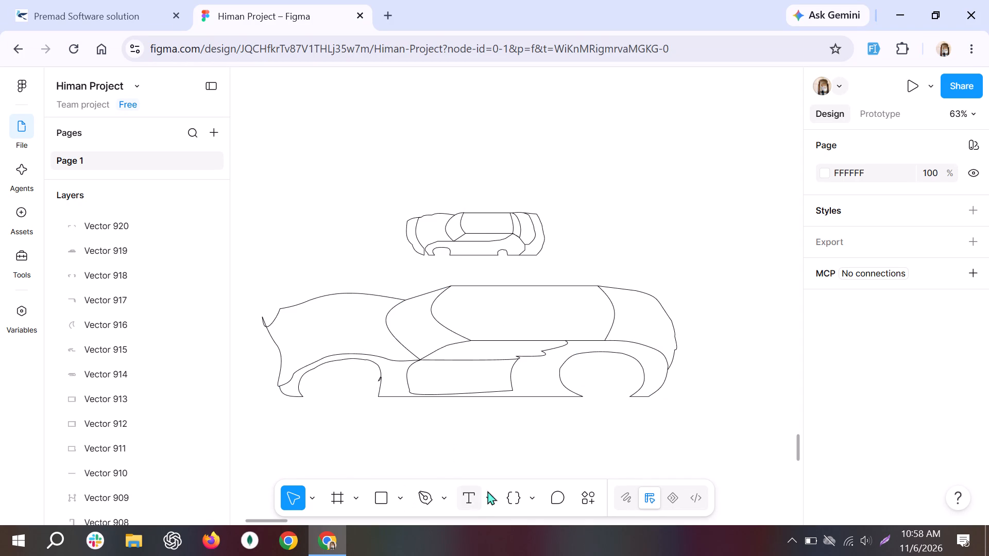
Draw an ellipse about 145 × 117 as a wheel inside the larger car's left wheel arch.
click(402, 496)
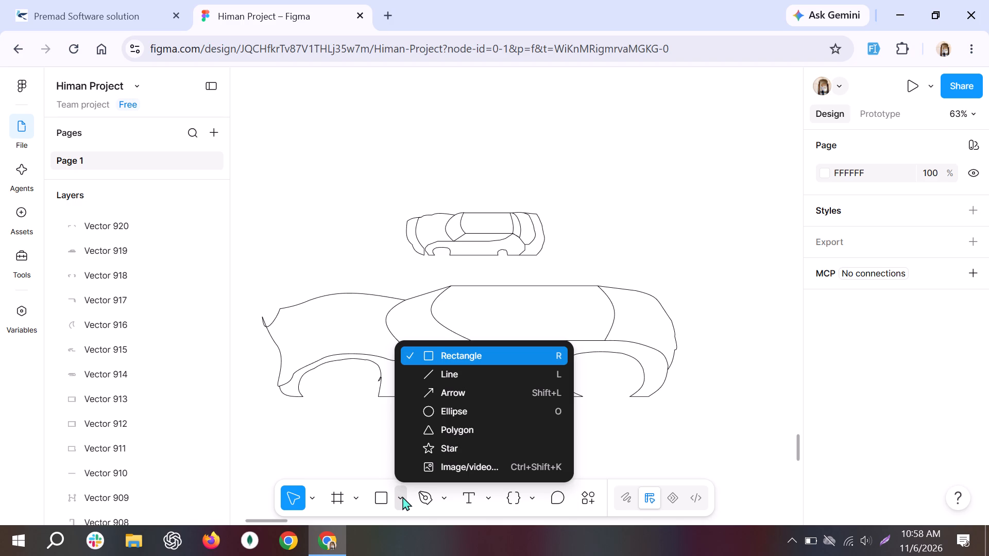
click(437, 413)
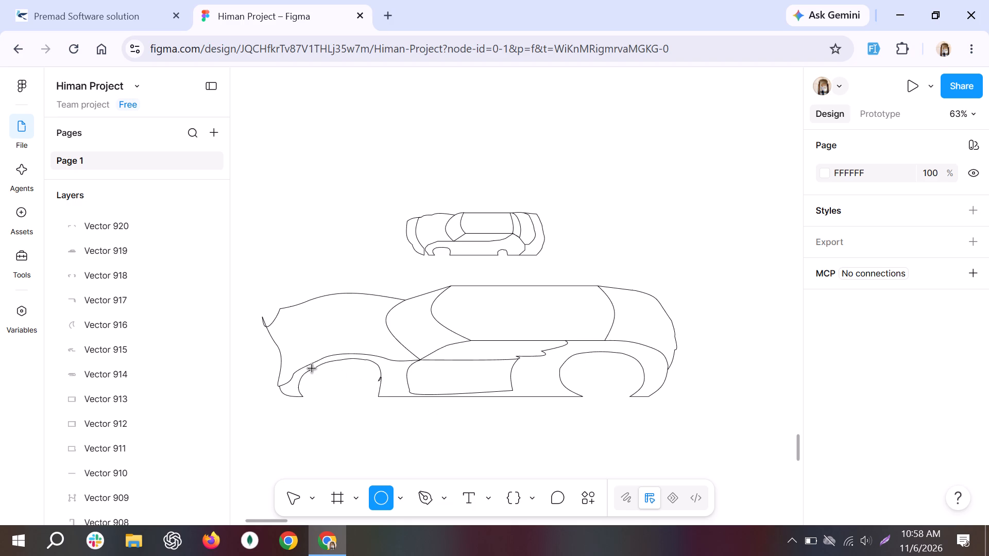
drag(309, 363, 339, 392)
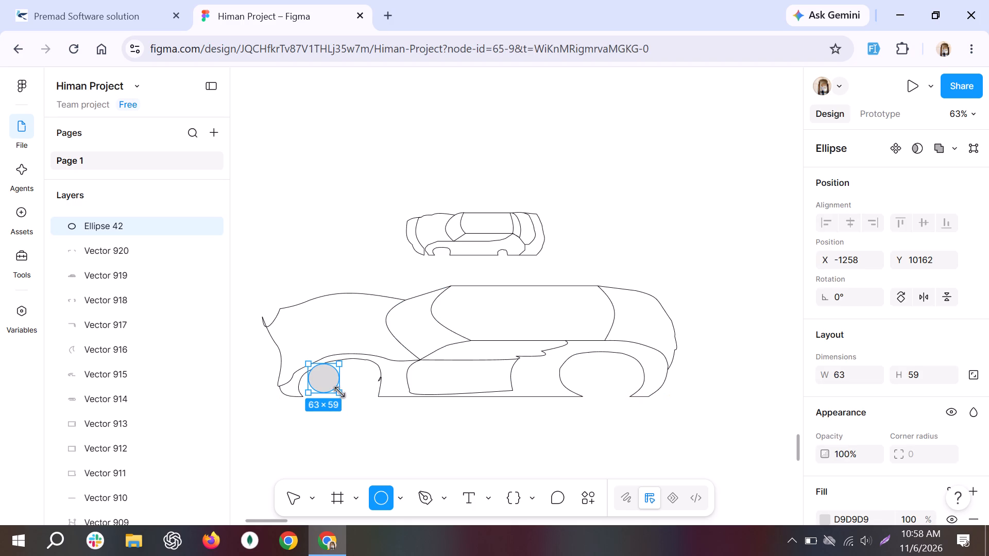
drag(338, 381, 368, 437)
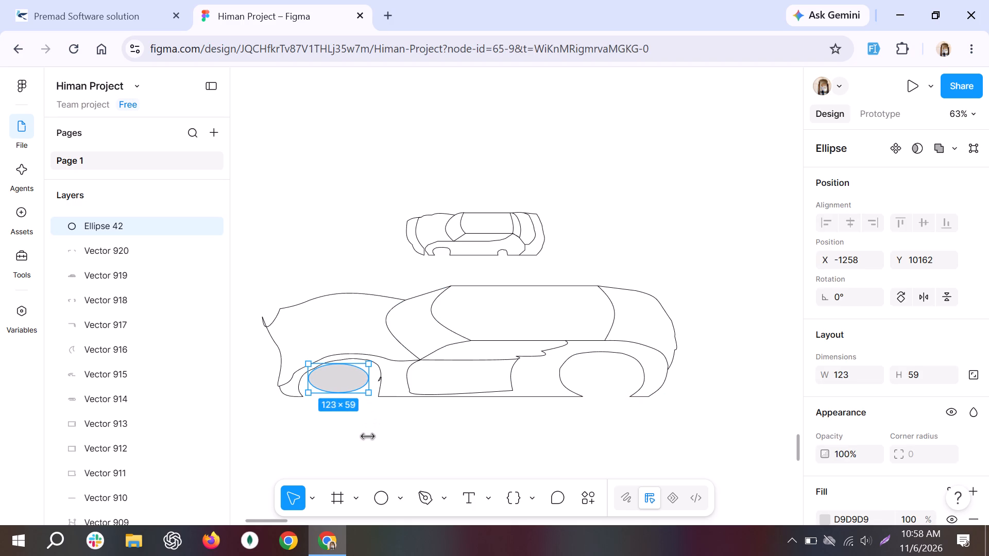
drag(368, 437, 396, 448)
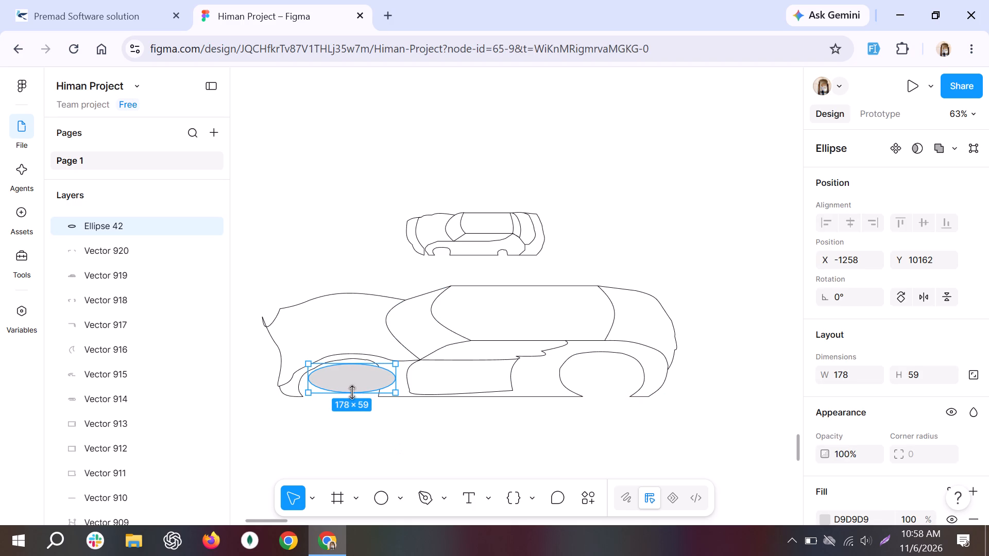
drag(356, 393, 353, 421)
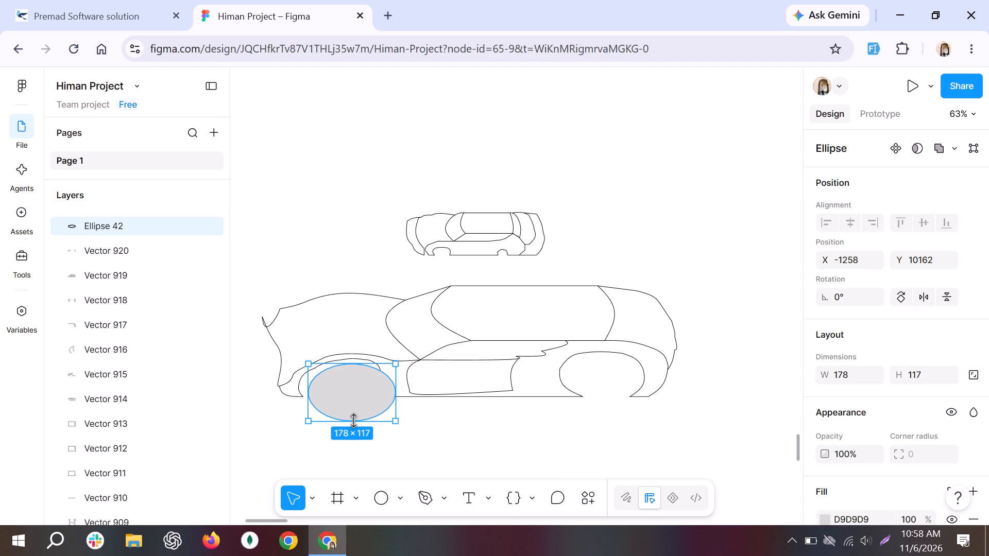
drag(397, 397, 387, 397)
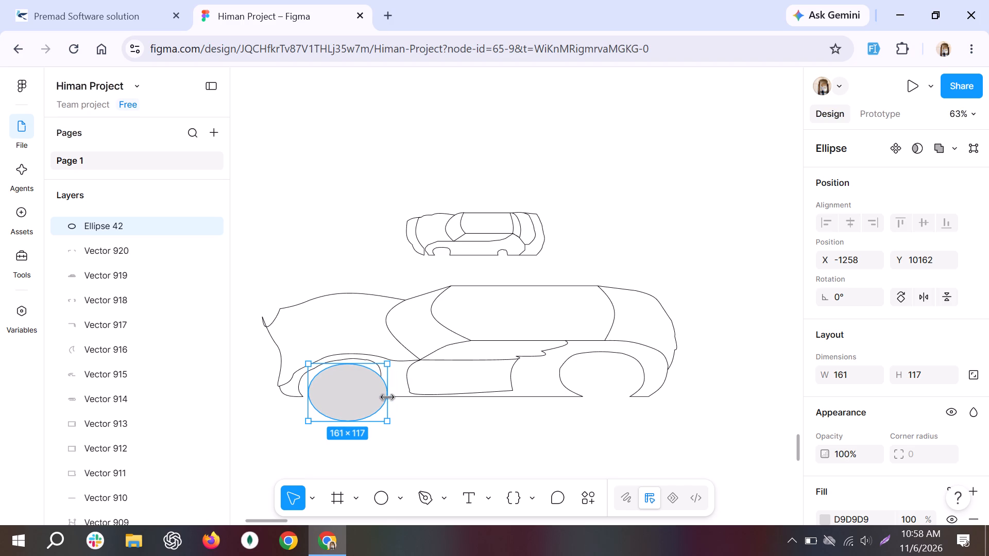
drag(387, 397, 380, 396)
click(335, 386)
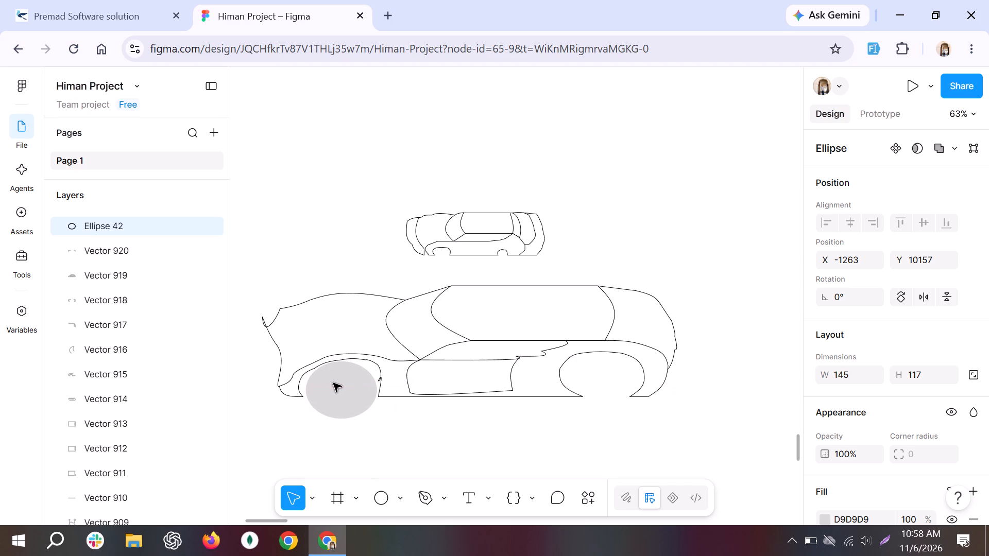
Draw a second wheel ellipse about 147 × 120 inside the larger car's right wheel arch.
click(383, 501)
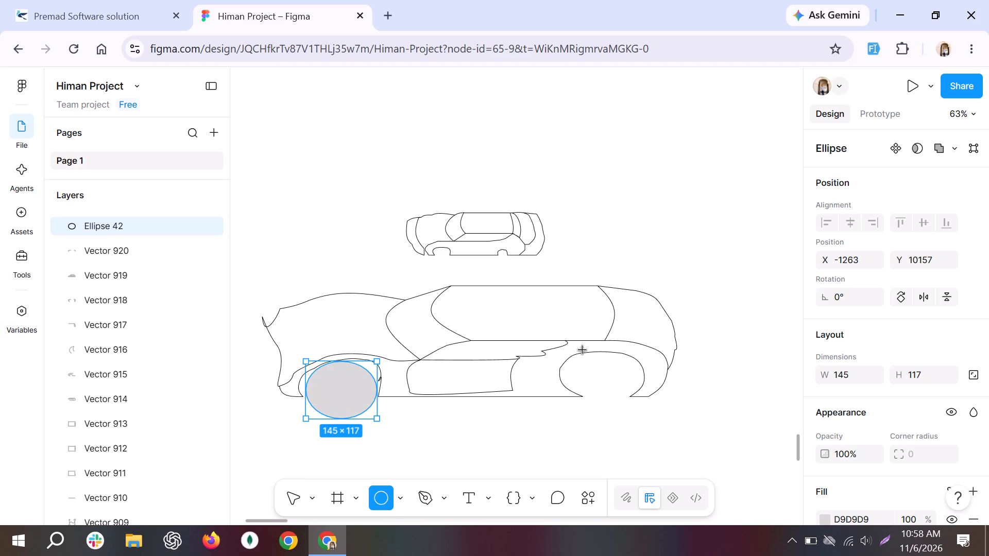
drag(577, 353, 630, 405)
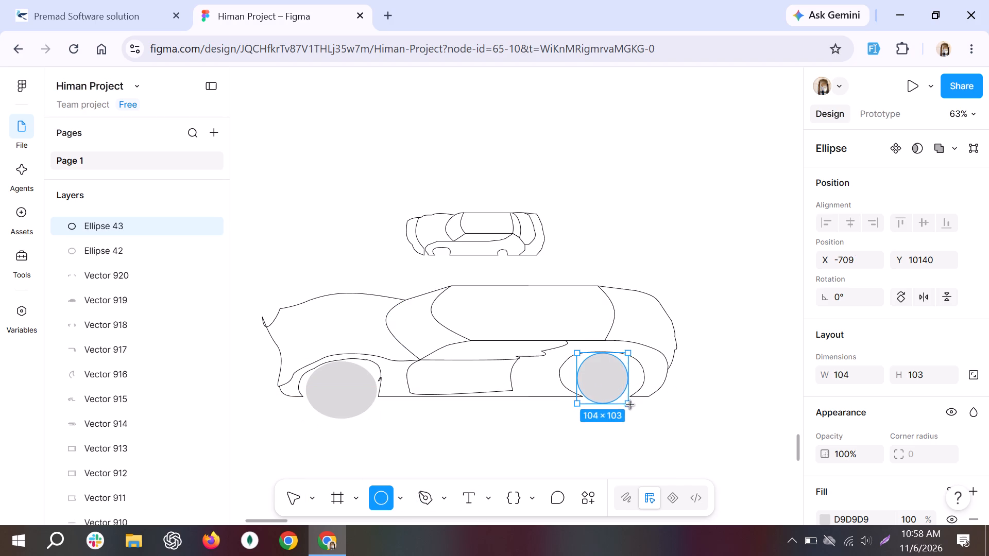
drag(630, 405, 649, 411)
drag(622, 394, 611, 390)
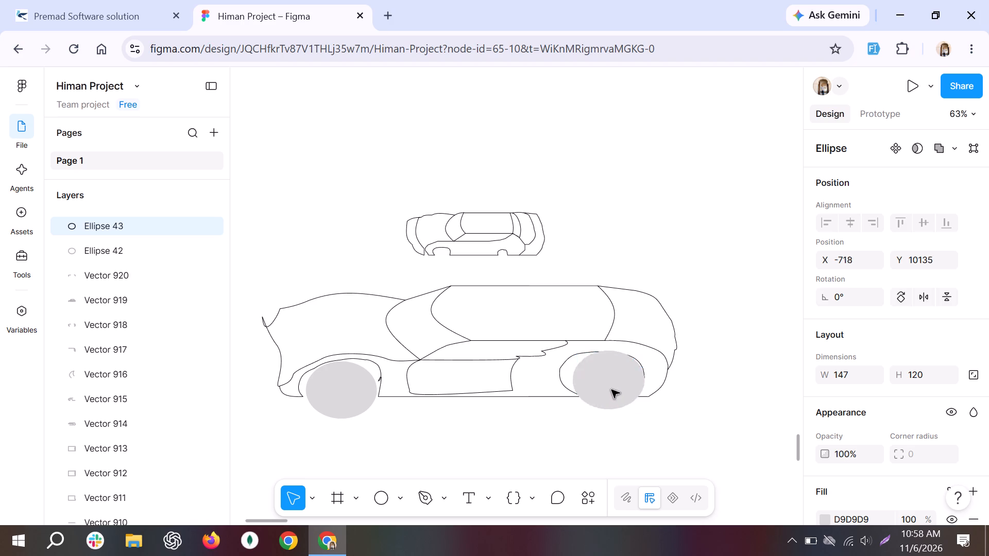
drag(611, 390, 612, 393)
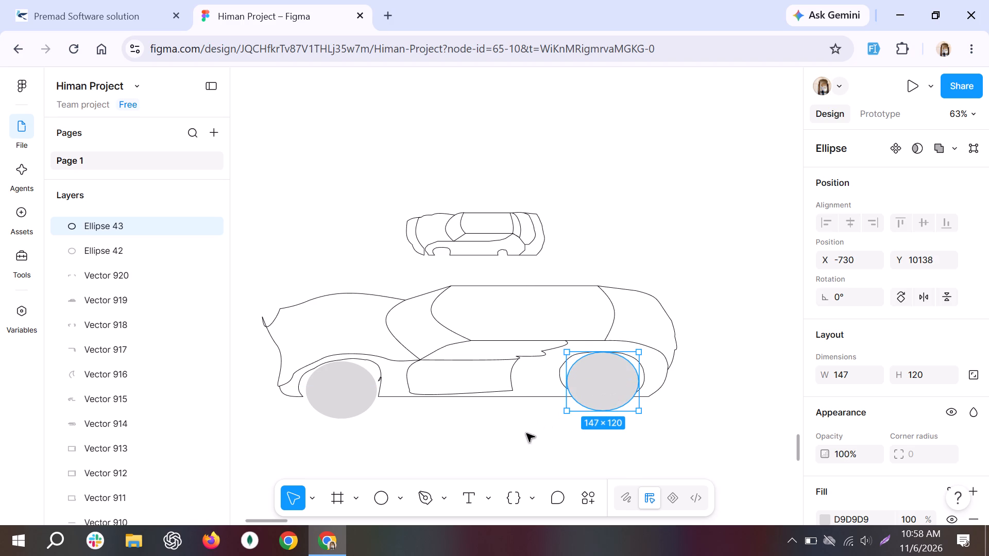
click(526, 433)
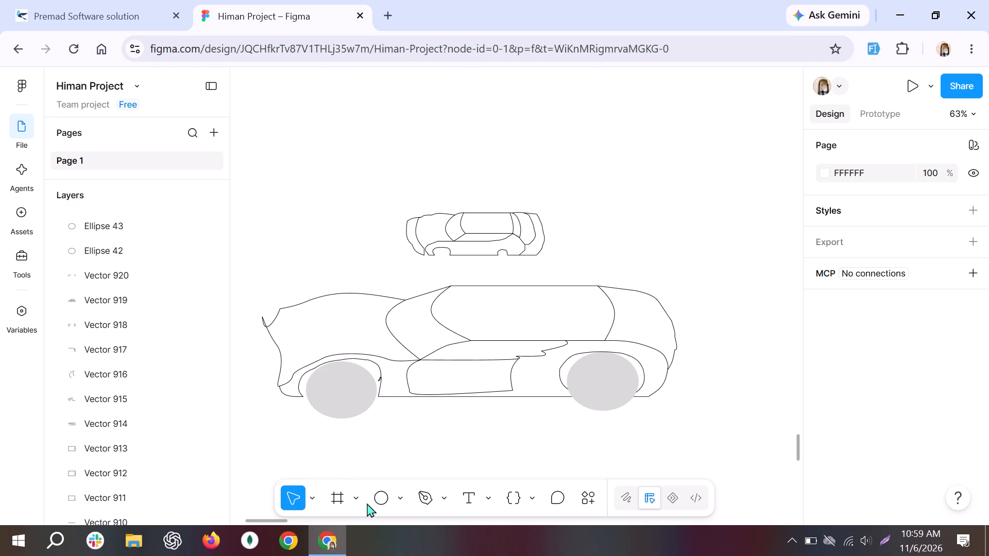
Change the fill of the larger car's left wheel ellipse to black, 000000.
click(326, 390)
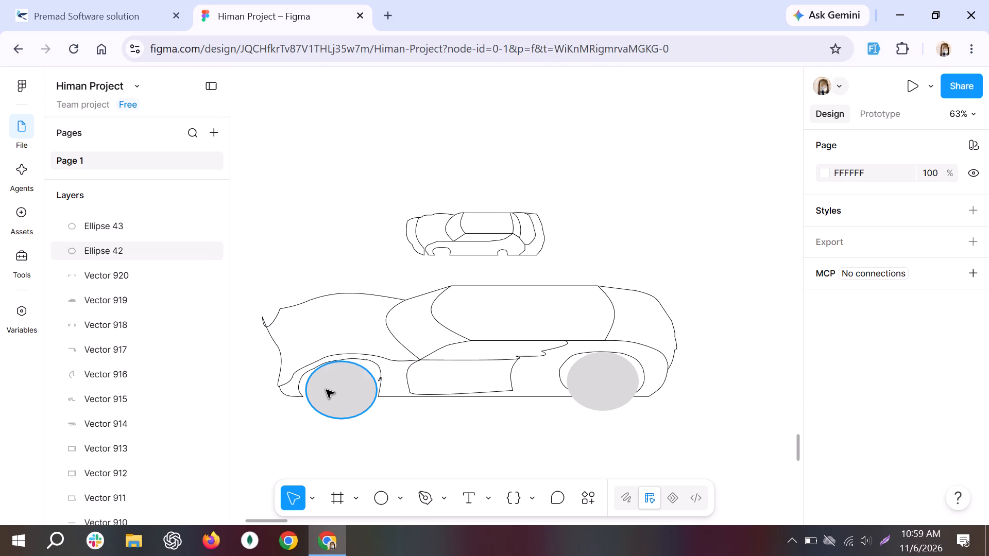
scroll(815, 438, down, 2)
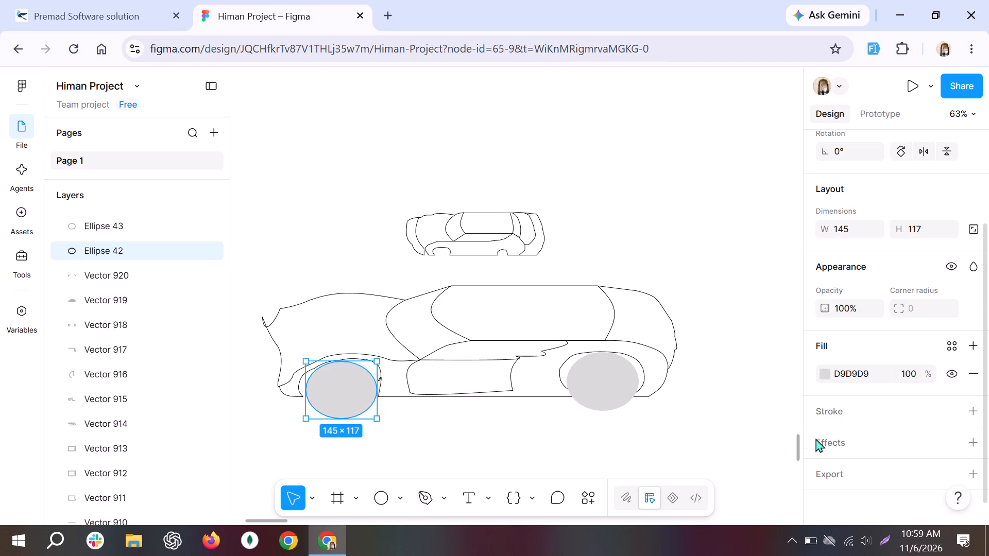
scroll(815, 438, down, 2)
click(825, 371)
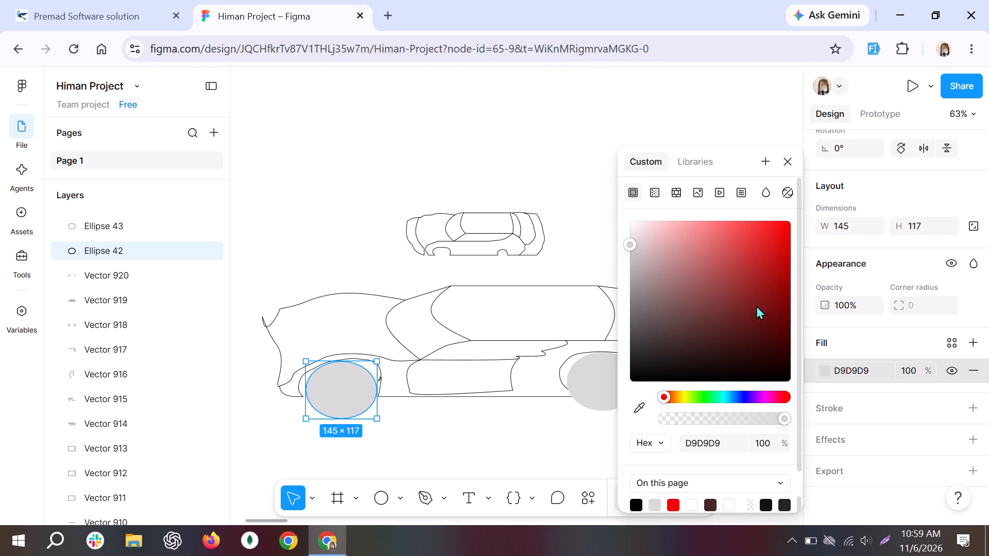
drag(629, 246, 612, 430)
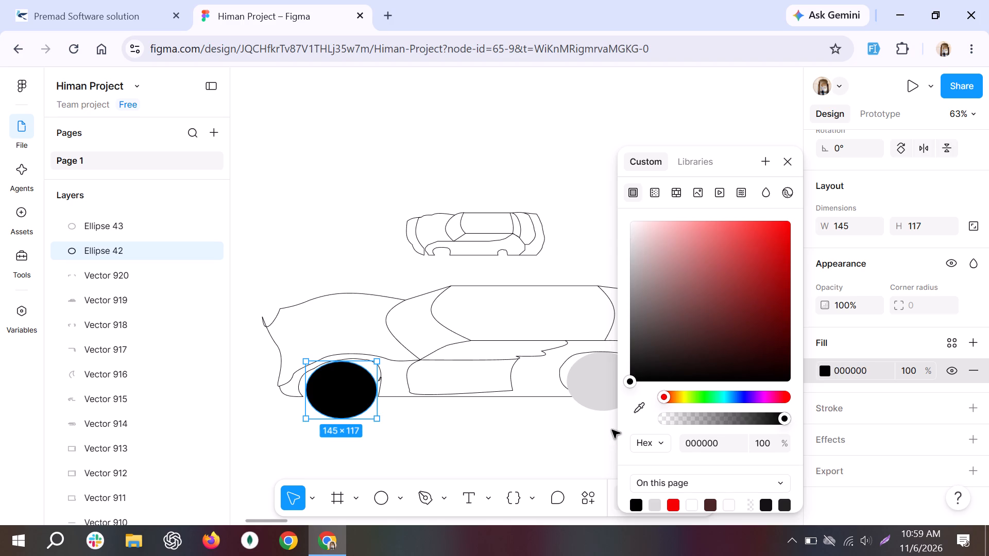
Change the fill of the larger car's right wheel ellipse to black, 000000, and deselect it.
click(587, 384)
click(826, 372)
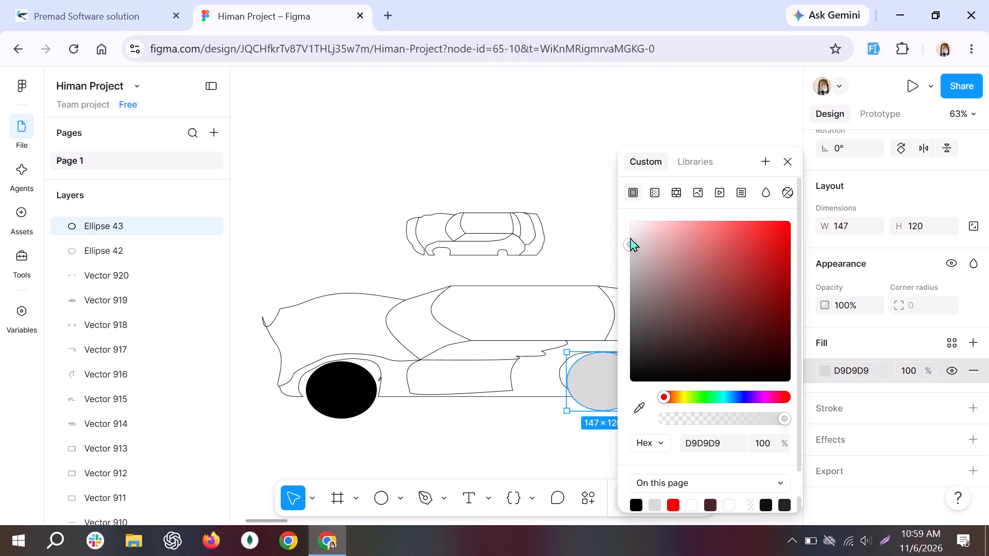
drag(632, 242, 618, 415)
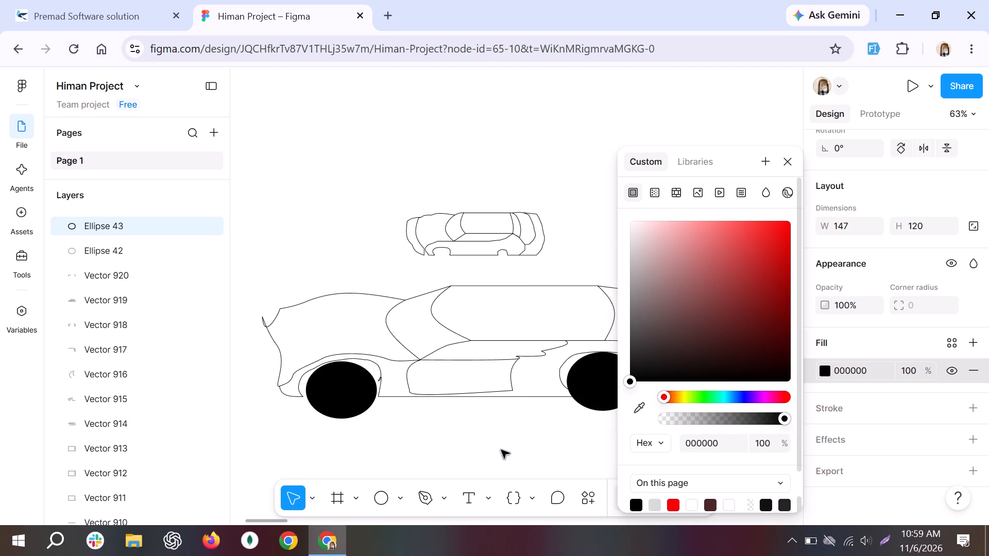
click(453, 471)
click(545, 469)
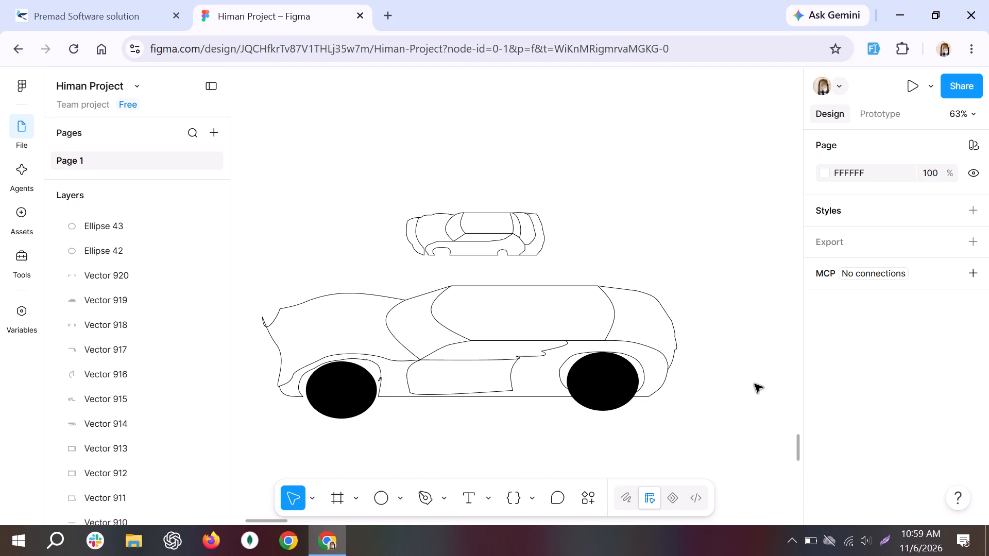
Draw a vertical line 120 long through the centre of the right wheel, from its top edge to its bottom edge.
click(424, 494)
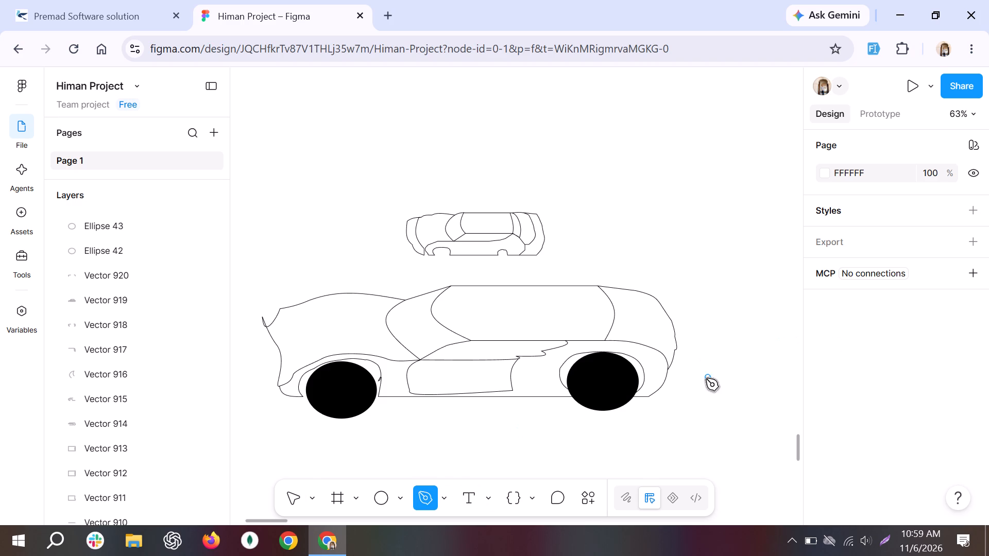
click(398, 495)
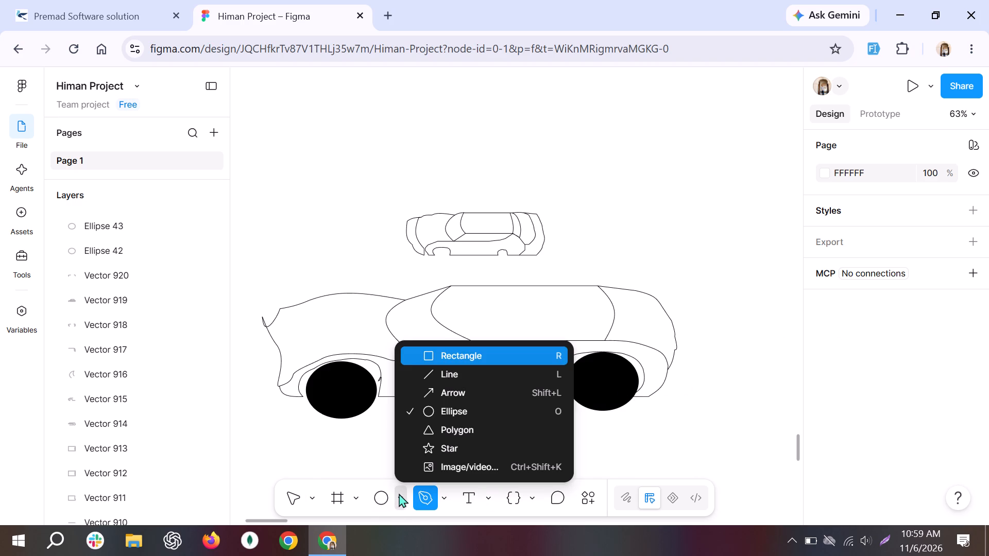
click(445, 374)
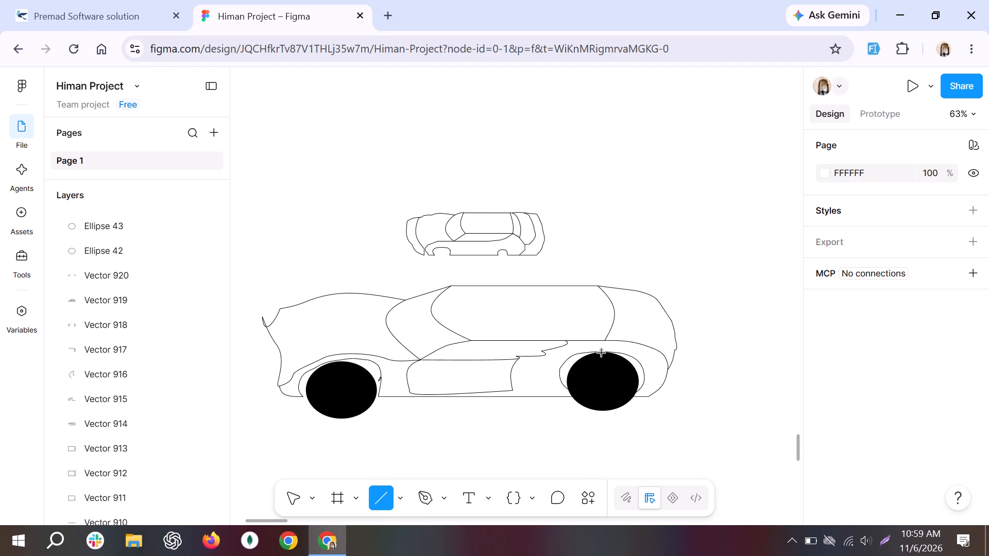
drag(602, 353, 606, 414)
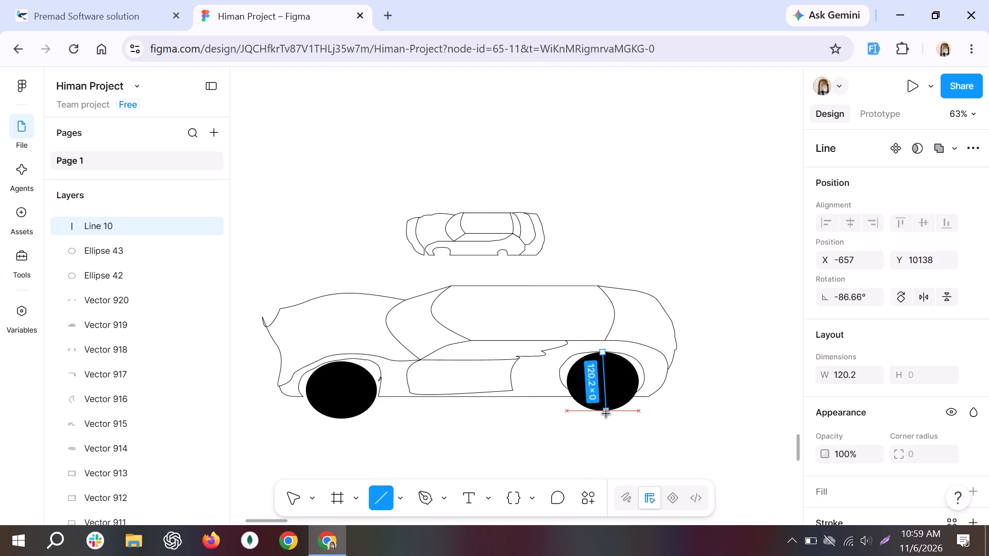
drag(606, 414, 603, 412)
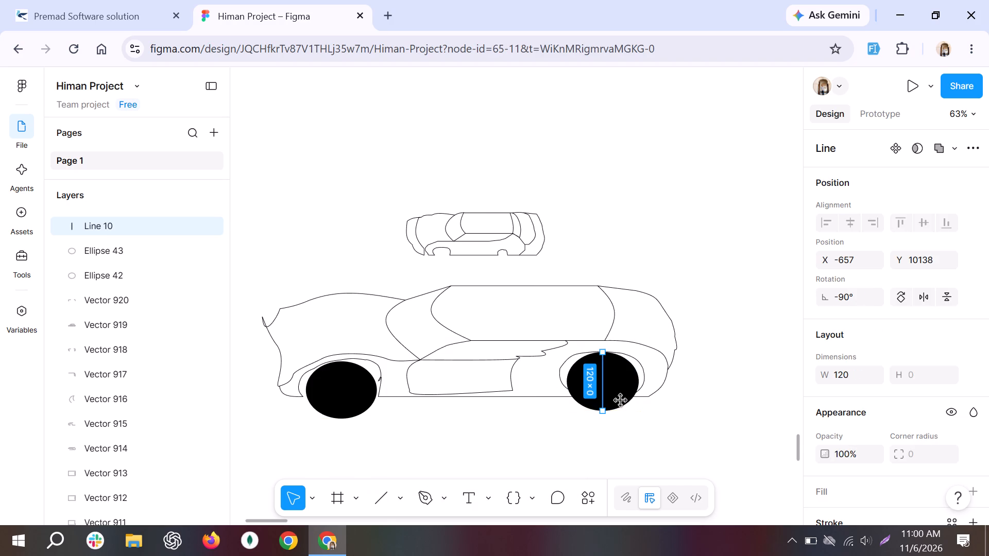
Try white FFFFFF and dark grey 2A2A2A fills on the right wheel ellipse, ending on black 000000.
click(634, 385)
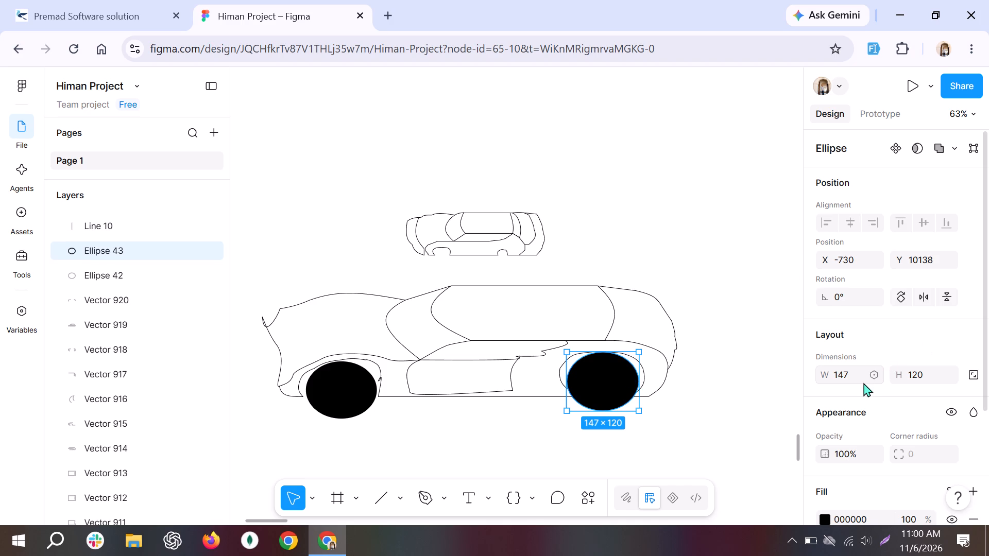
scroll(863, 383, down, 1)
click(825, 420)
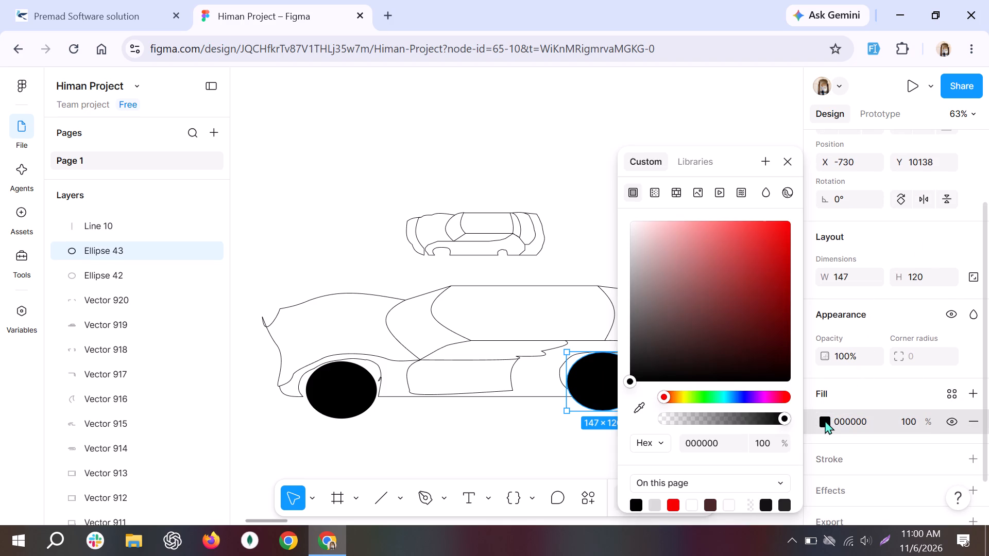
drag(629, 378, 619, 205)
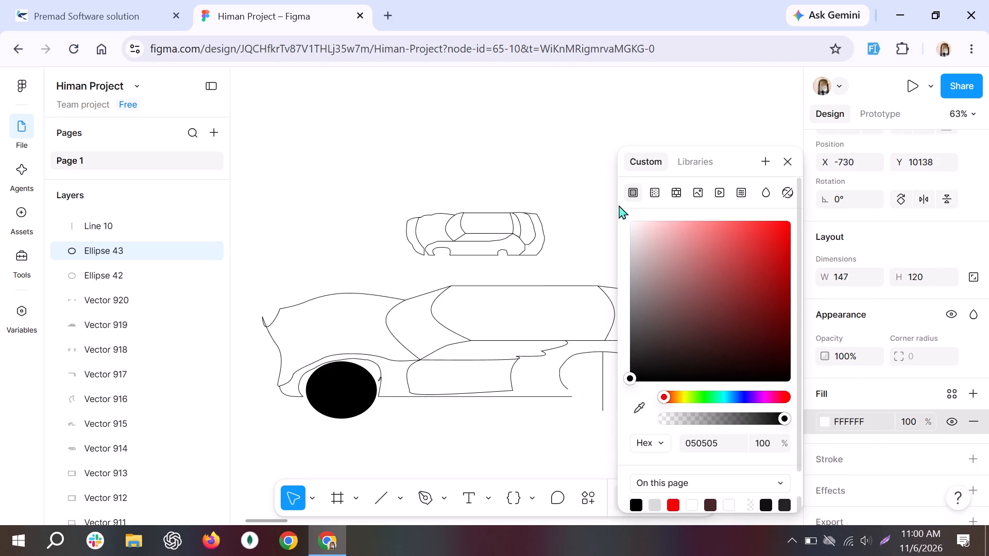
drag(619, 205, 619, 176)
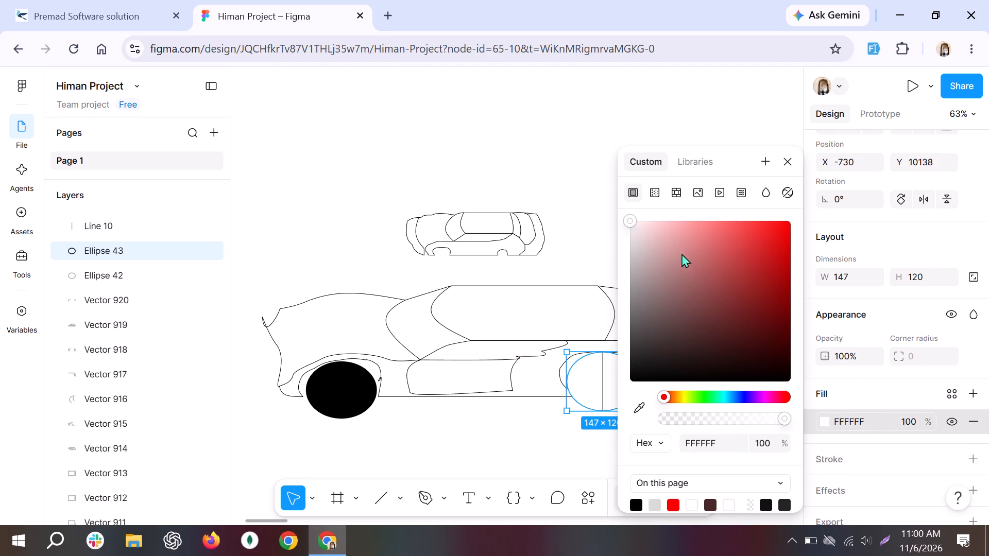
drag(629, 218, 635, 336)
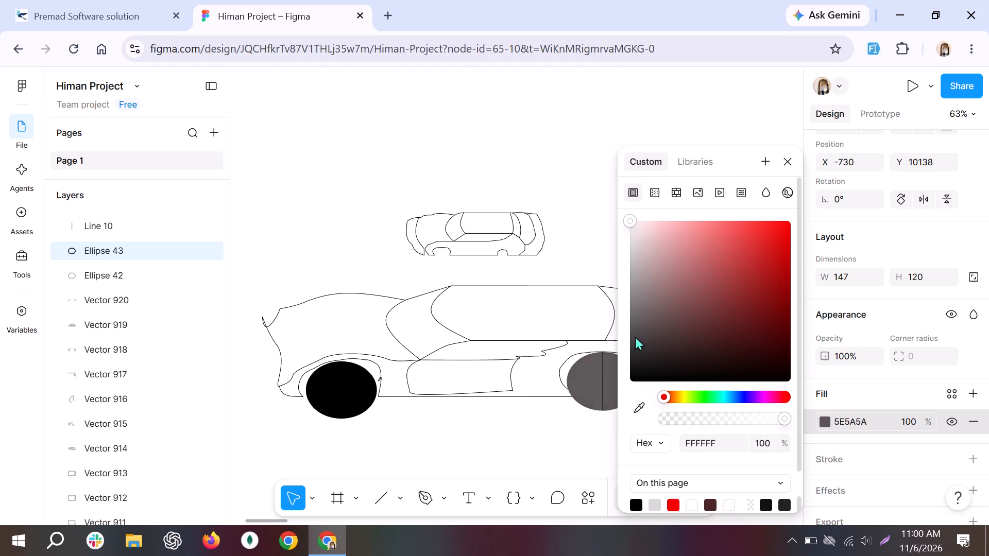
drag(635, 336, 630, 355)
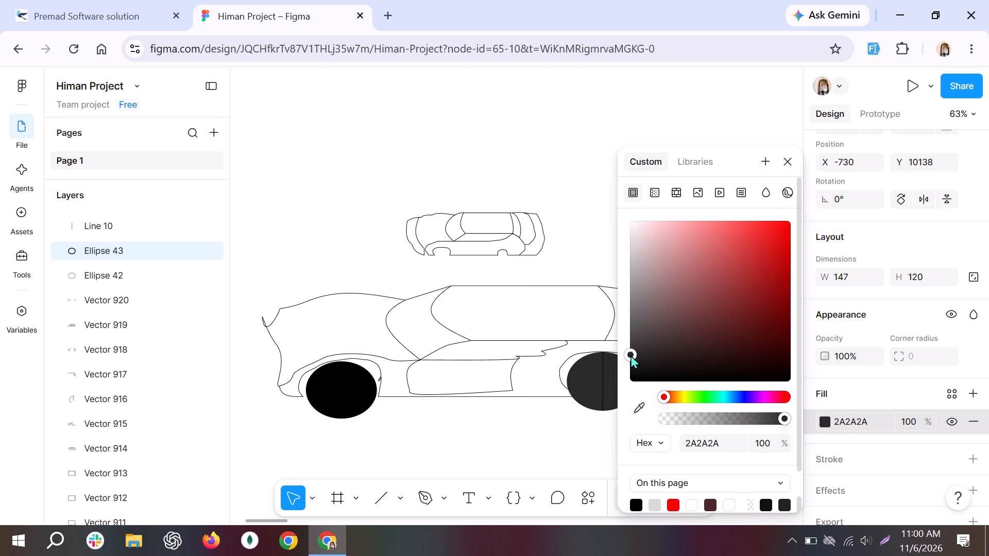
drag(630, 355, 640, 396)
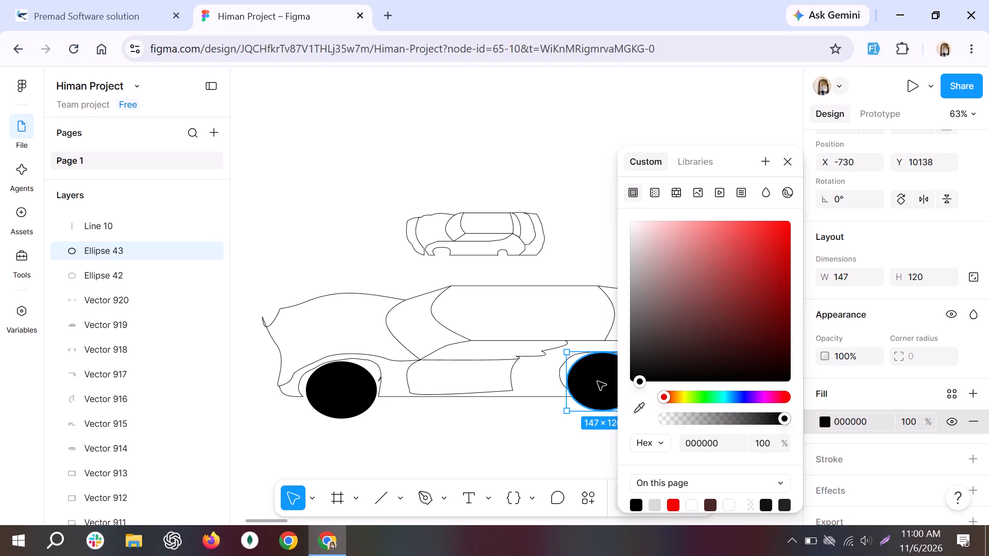
Change the stroke colour of the vertical line across the right wheel to off-white F9F4F4.
click(603, 385)
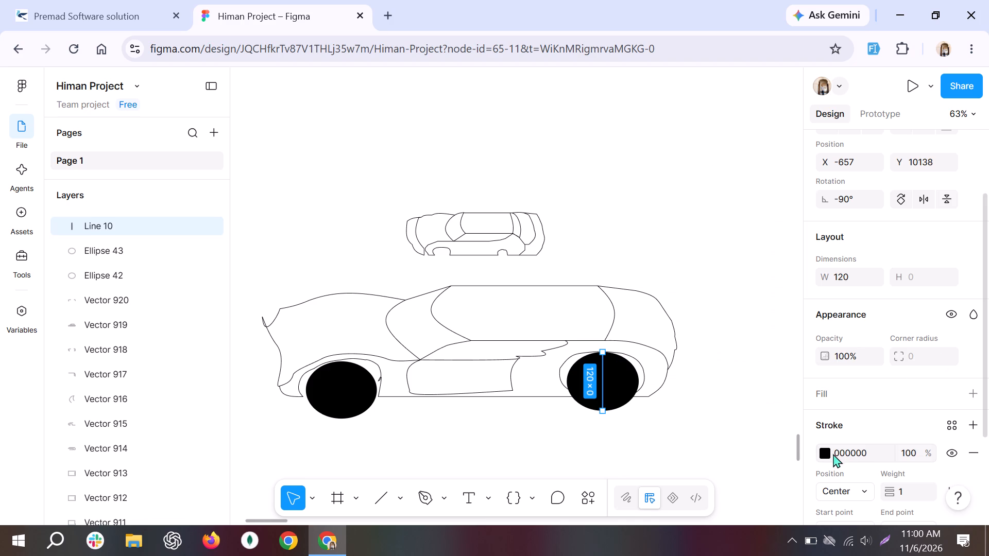
click(827, 447)
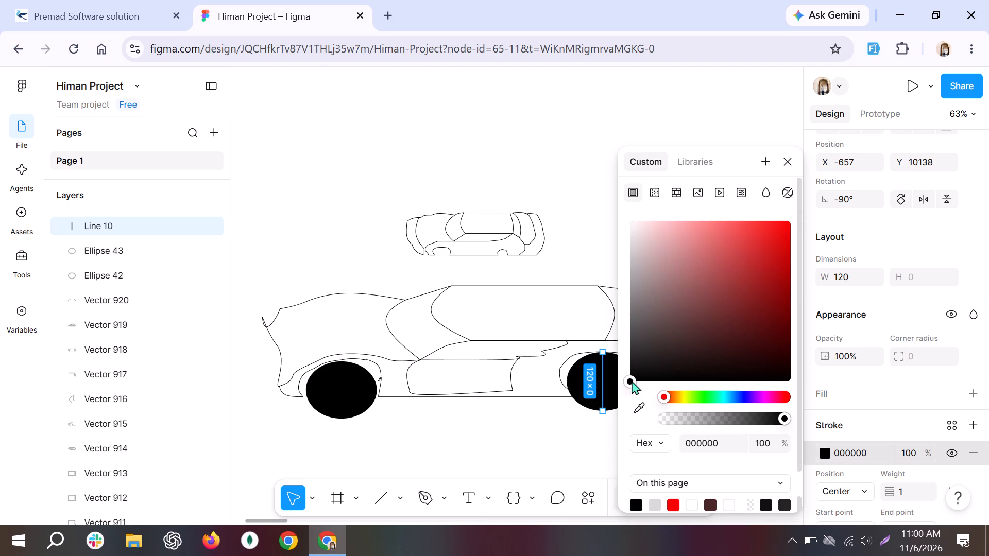
drag(628, 380, 781, 234)
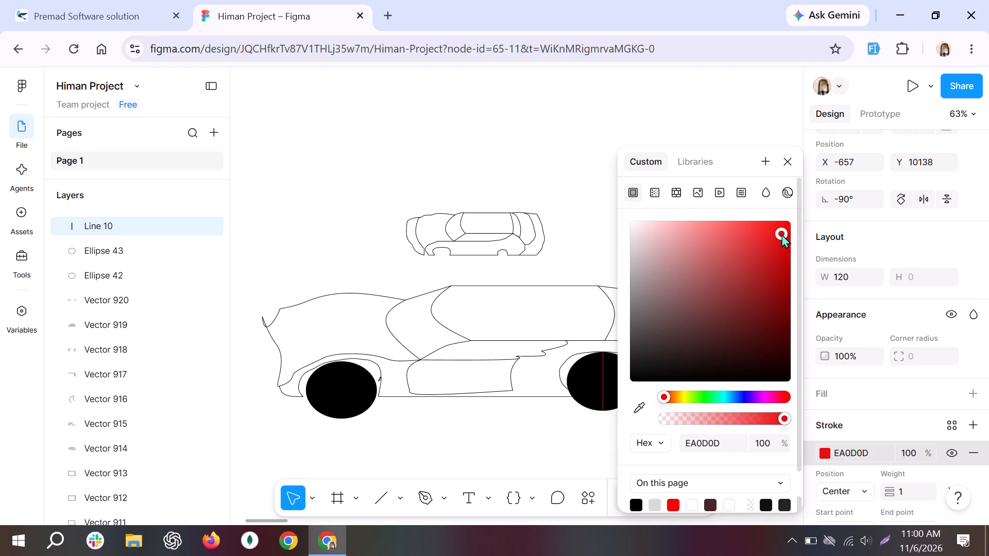
drag(781, 234, 633, 224)
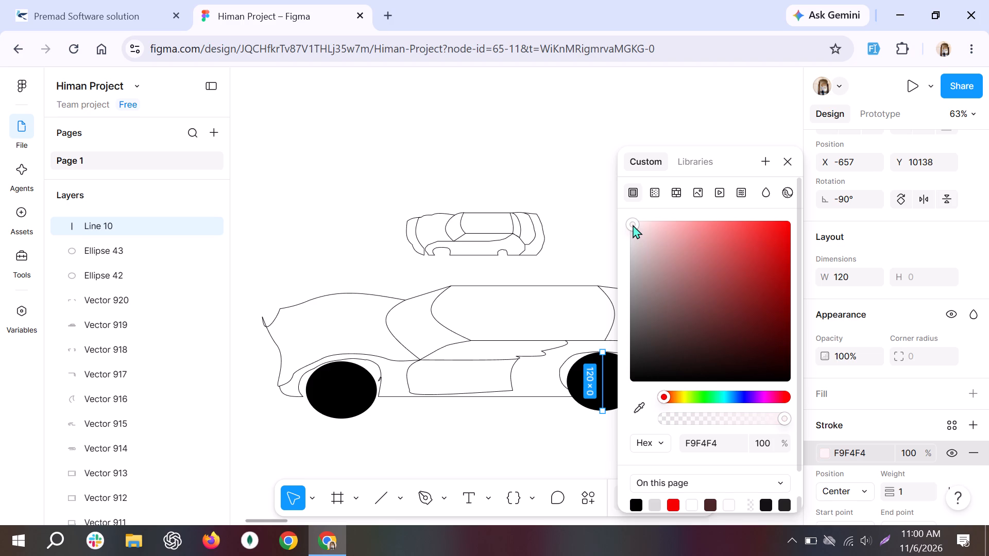
click(578, 446)
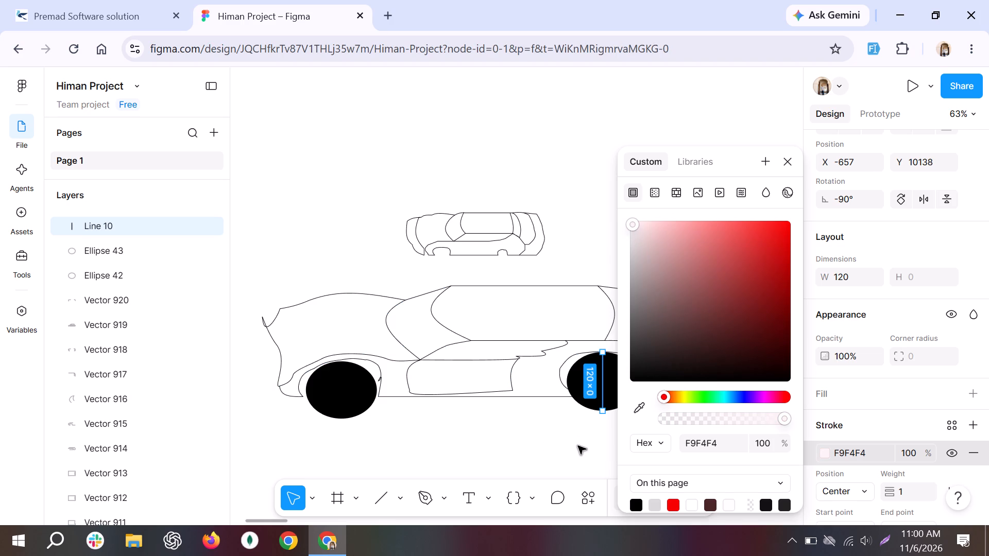
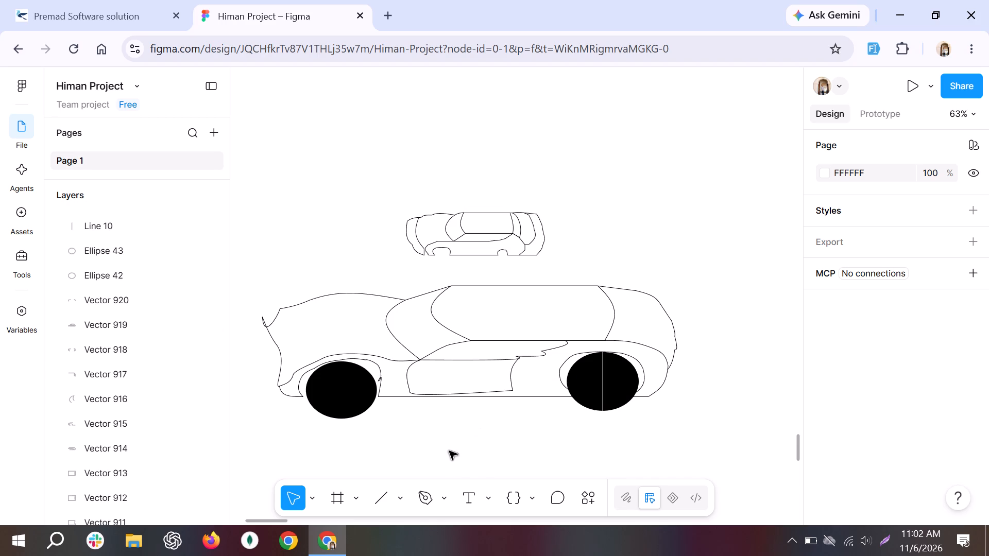
With the Pen tool, draw a horizontal line about 134 long across the right wheel, closed by a shallow V below its centre.
click(428, 496)
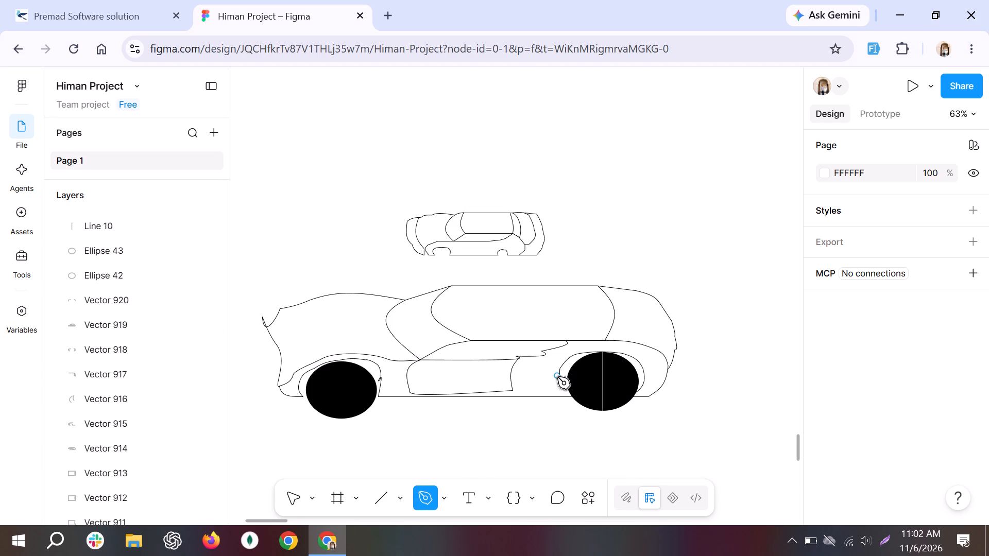
click(569, 379)
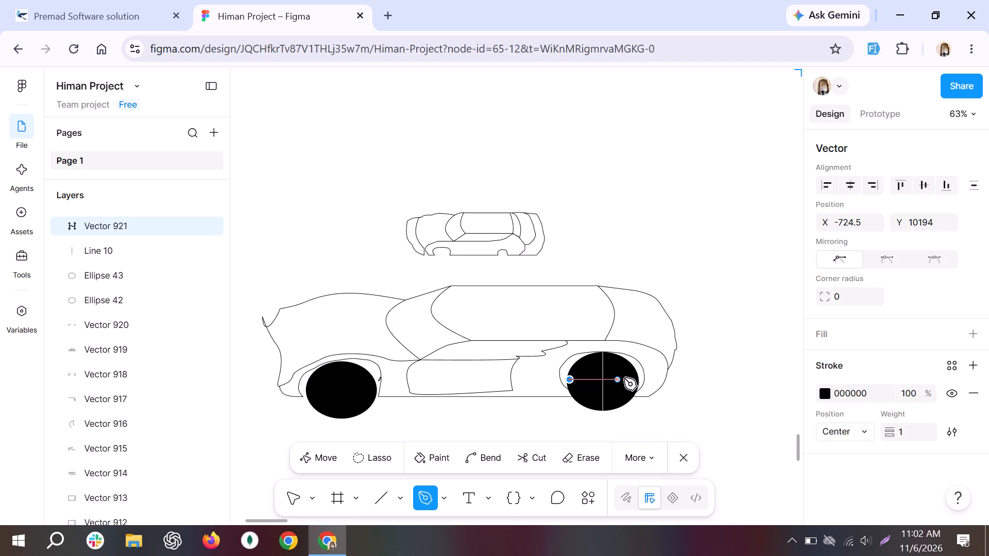
click(635, 379)
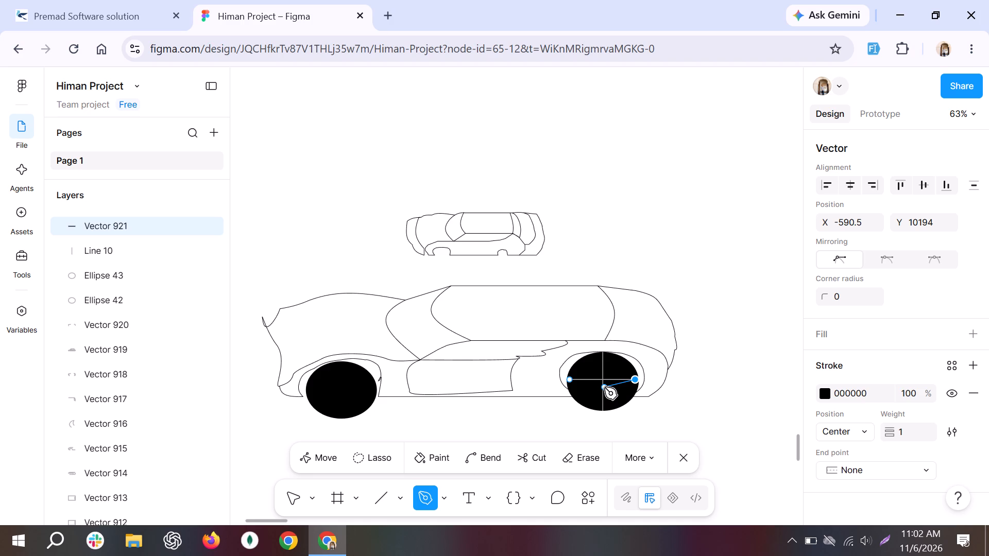
click(604, 387)
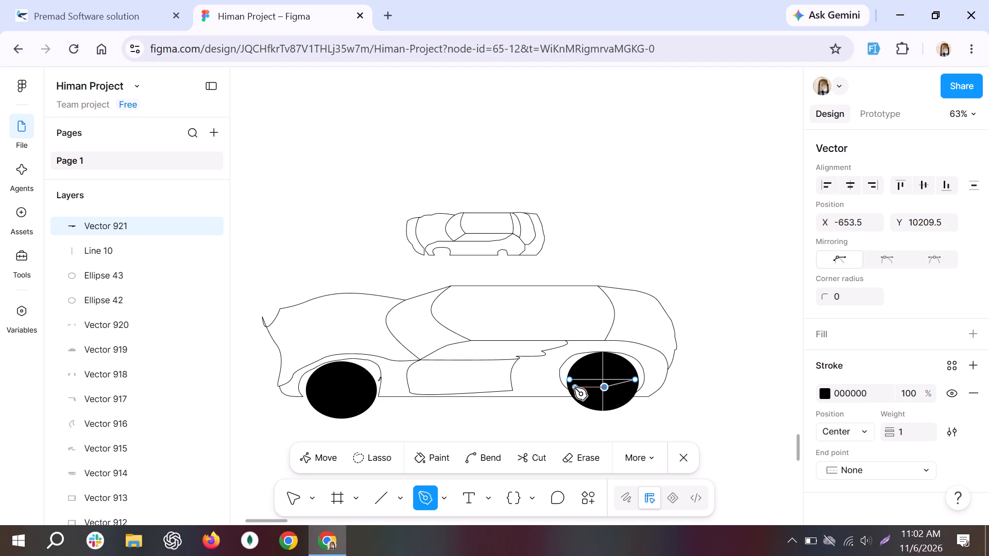
click(569, 380)
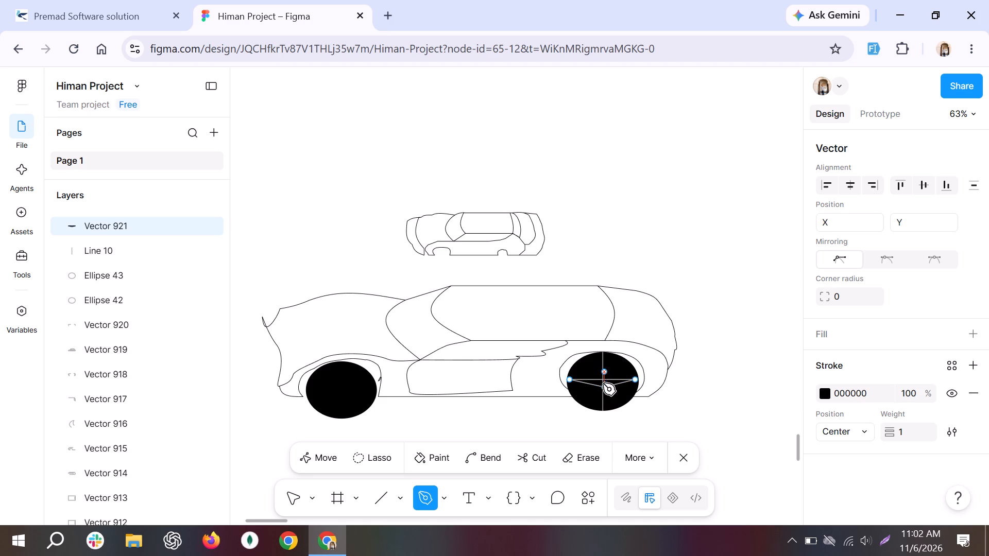
Add a bent spoke to the same vector from the right wheel's top edge, through a point to the right, to the centre.
click(603, 354)
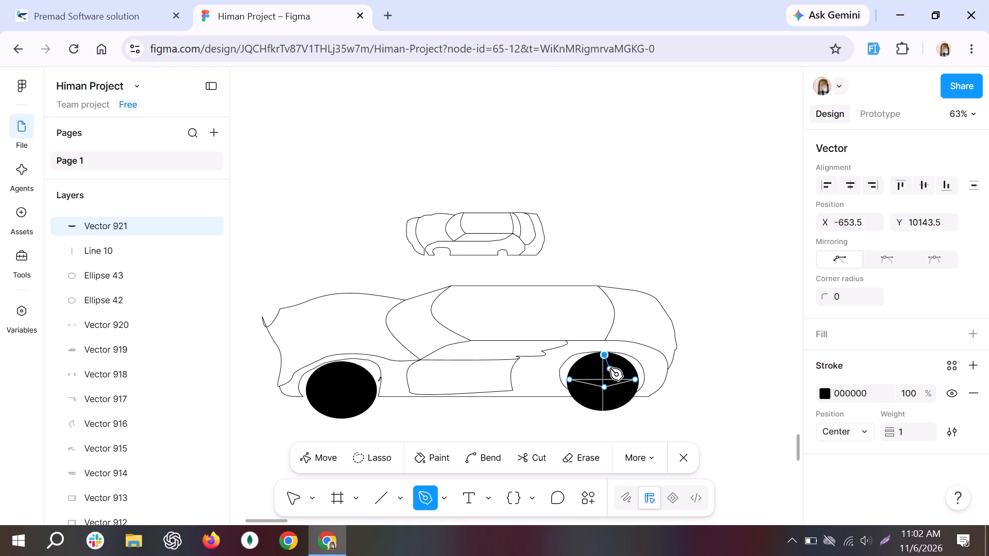
click(610, 368)
click(606, 379)
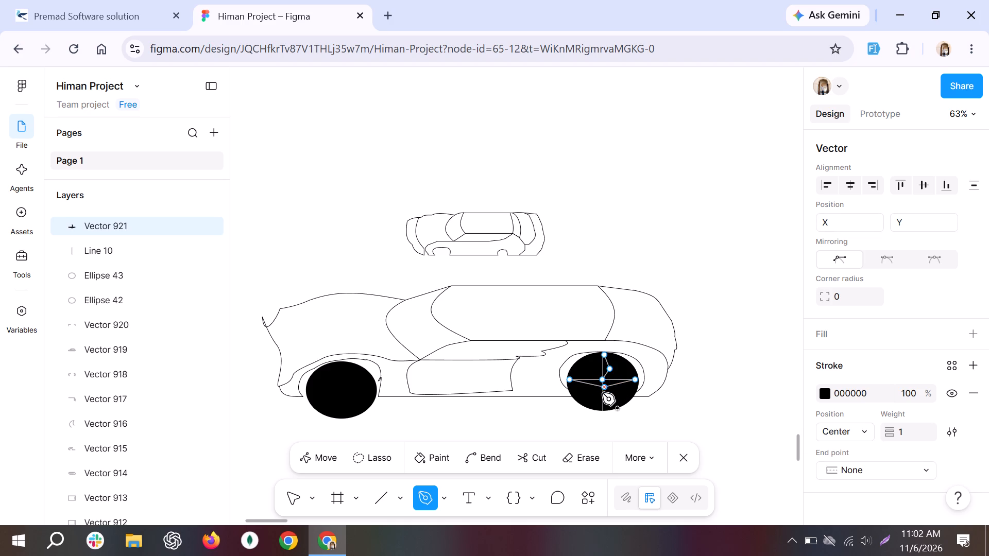
Add a lower spoke from the V's bottom point down to the left, curving up to the horizontal line's right end.
click(603, 389)
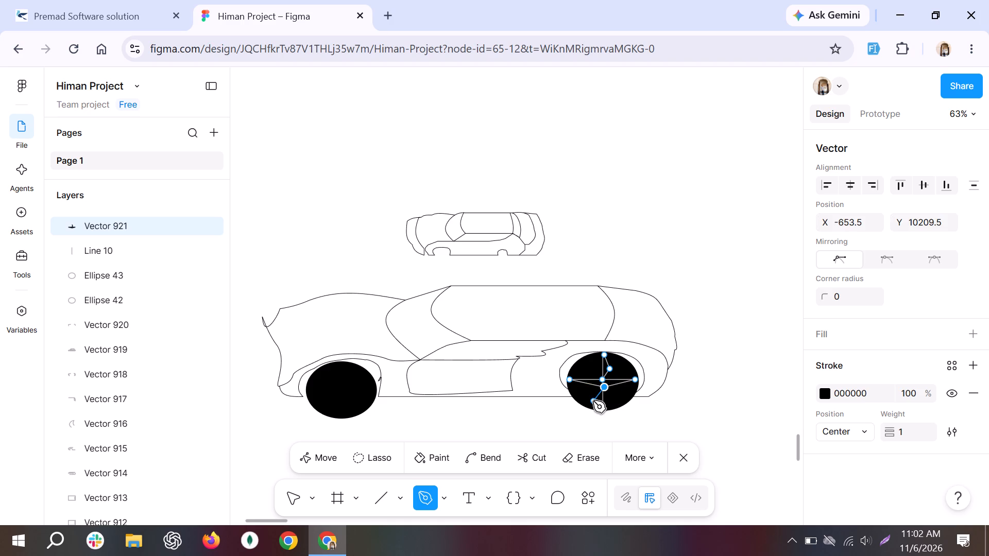
click(595, 398)
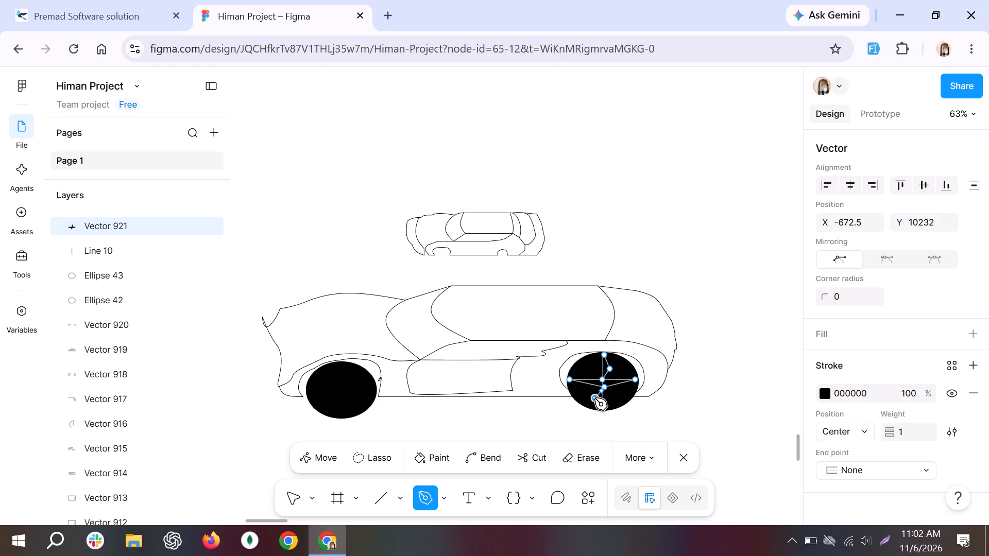
drag(594, 398, 603, 412)
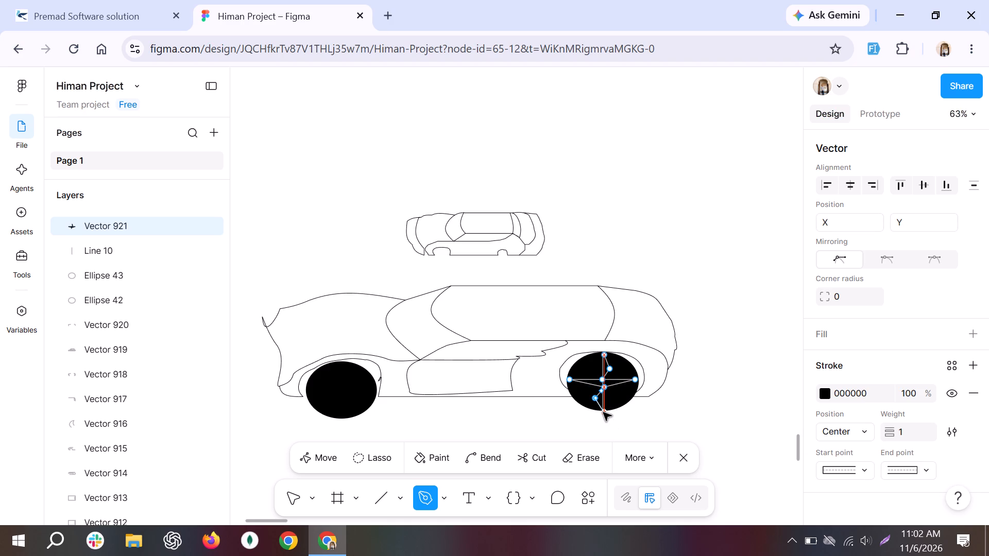
click(603, 412)
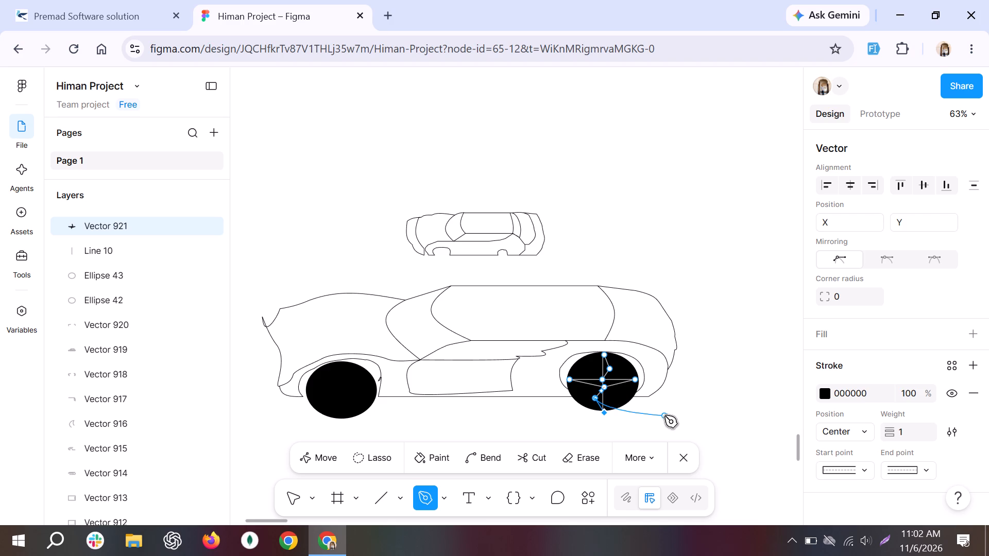
click(634, 381)
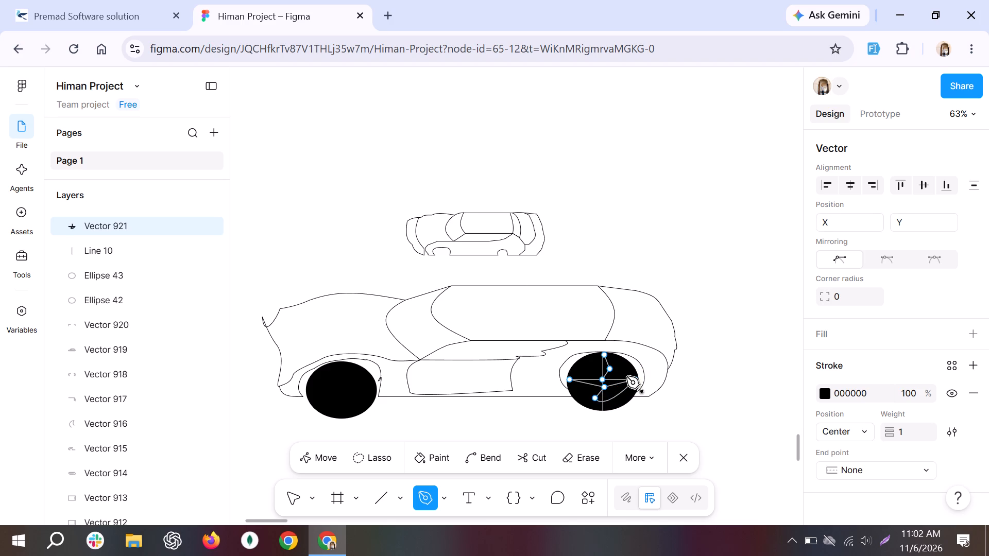
Connect the upper bend to the horizontal line's right end, add a matching upper-left spoke to the centre, and finish the vector.
click(611, 368)
click(637, 377)
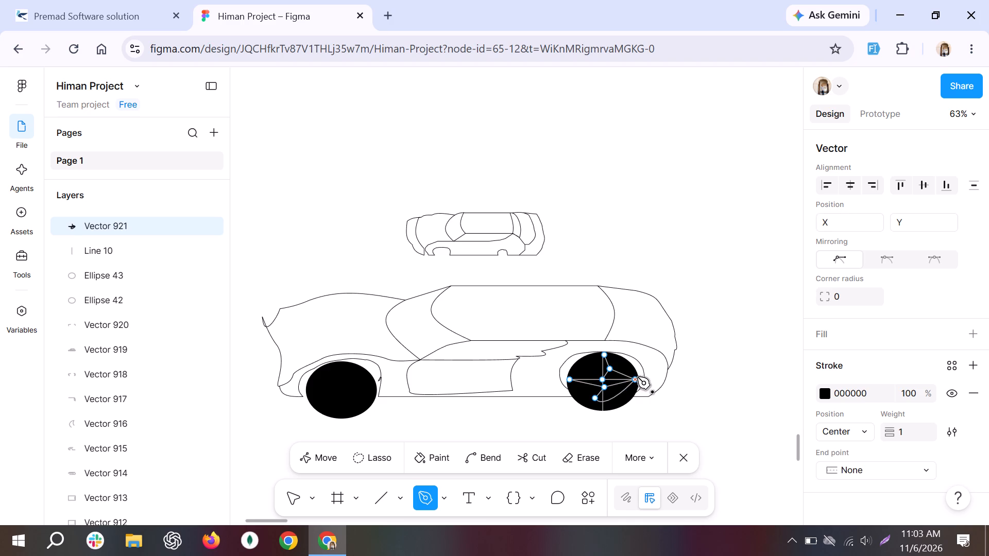
click(568, 378)
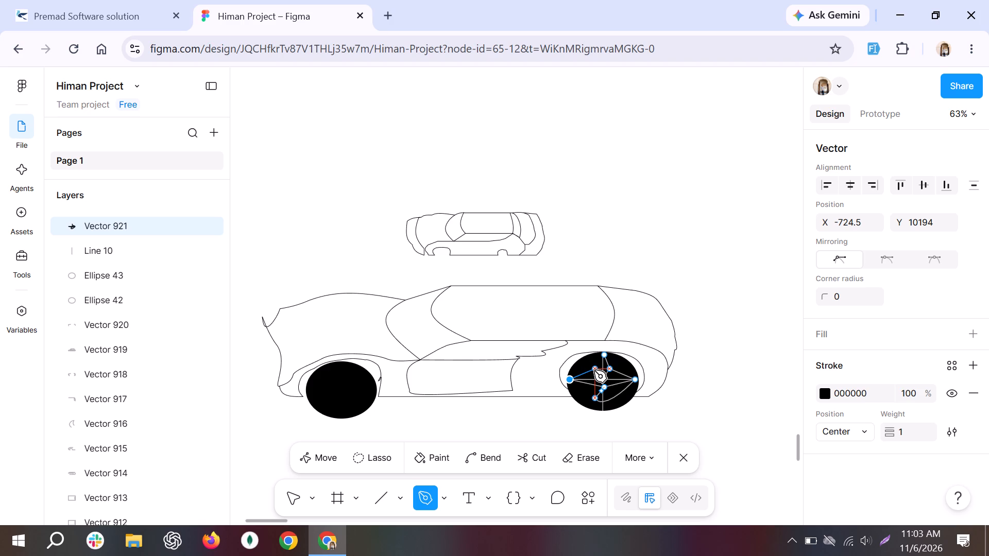
click(589, 372)
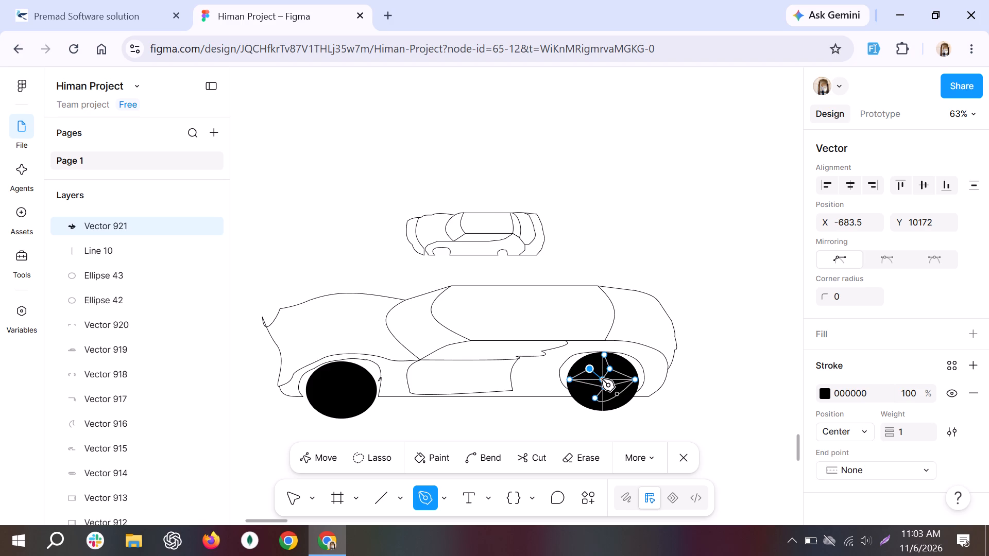
click(602, 379)
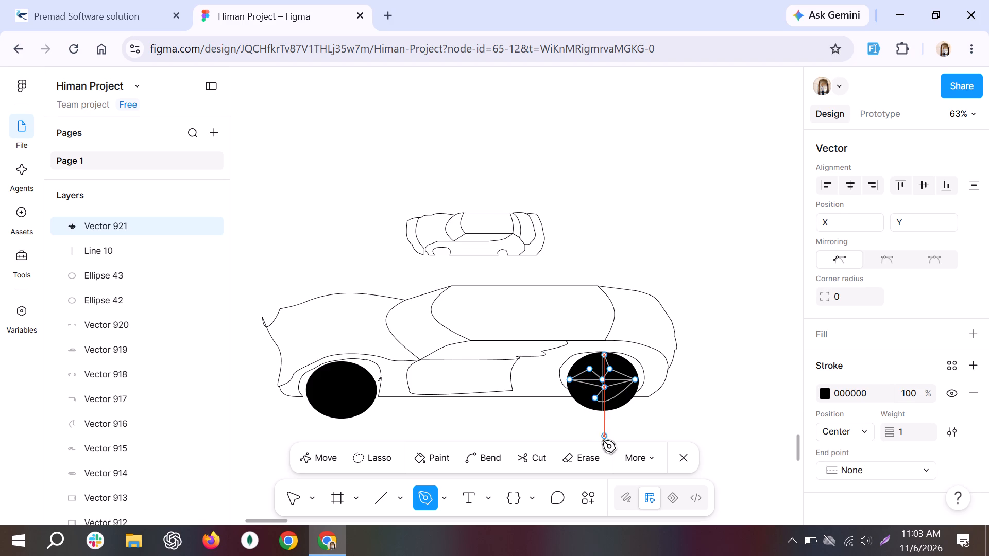
click(642, 419)
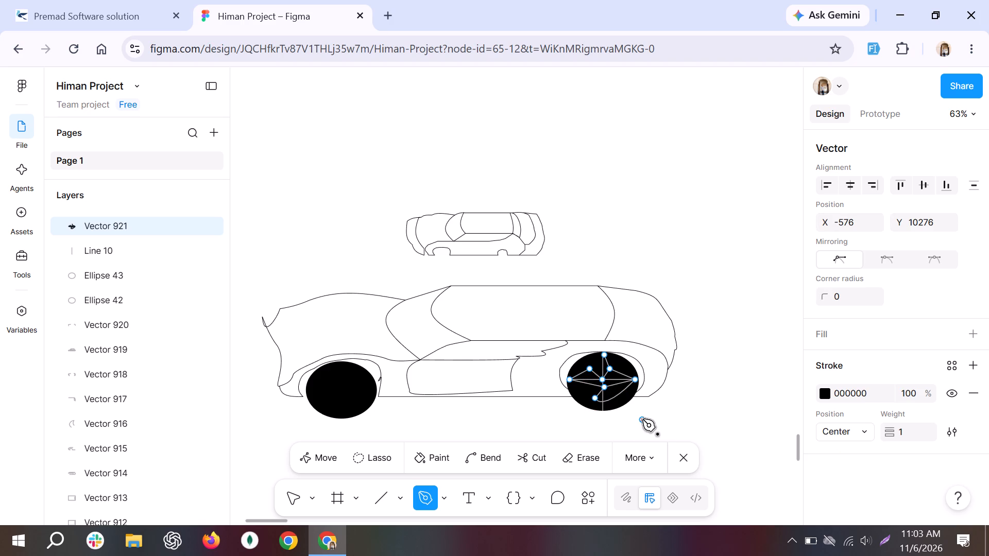
click(687, 458)
click(604, 459)
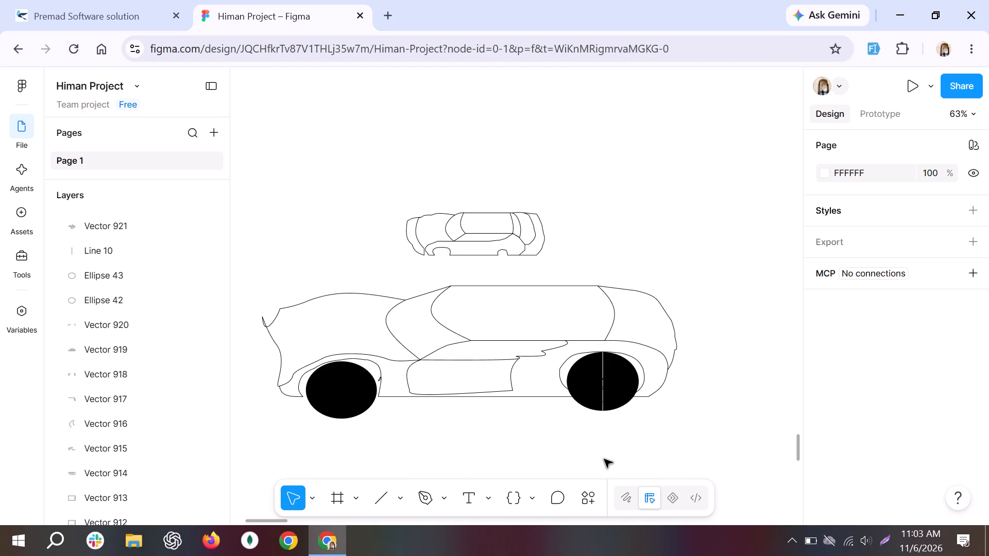
Change the stroke colour of the right wheel's spoke vector to white FFFFFF and deselect it.
click(604, 378)
scroll(894, 414, down, 2)
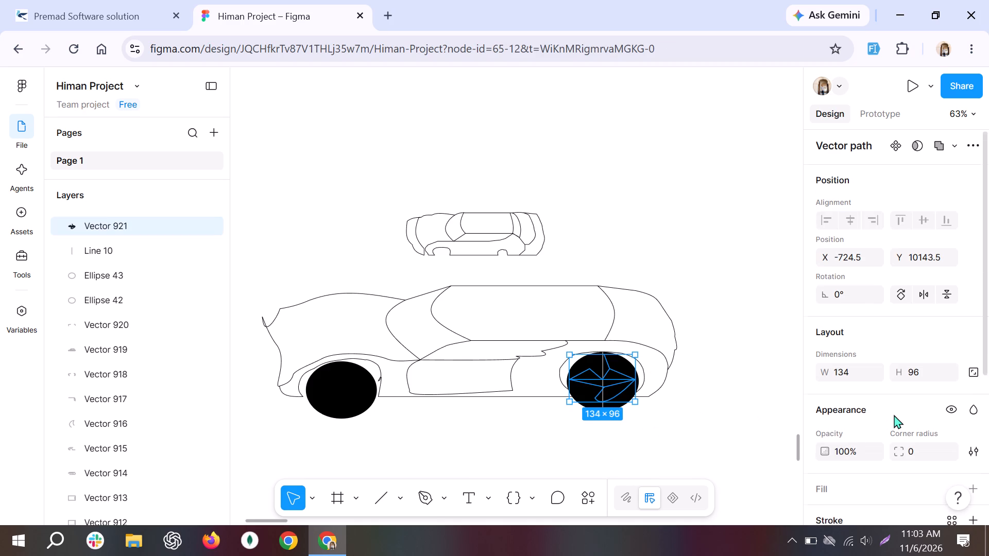
scroll(894, 414, down, 5)
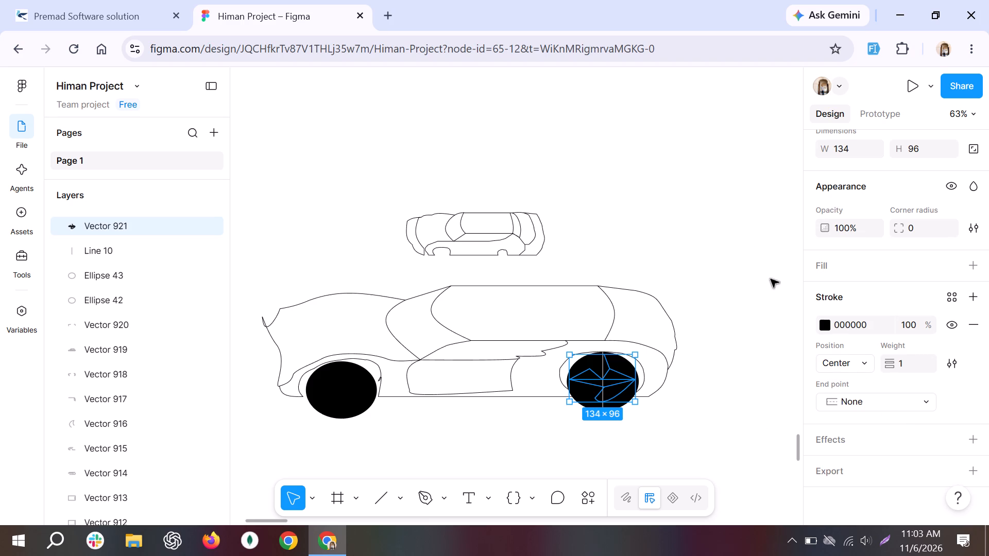
click(822, 325)
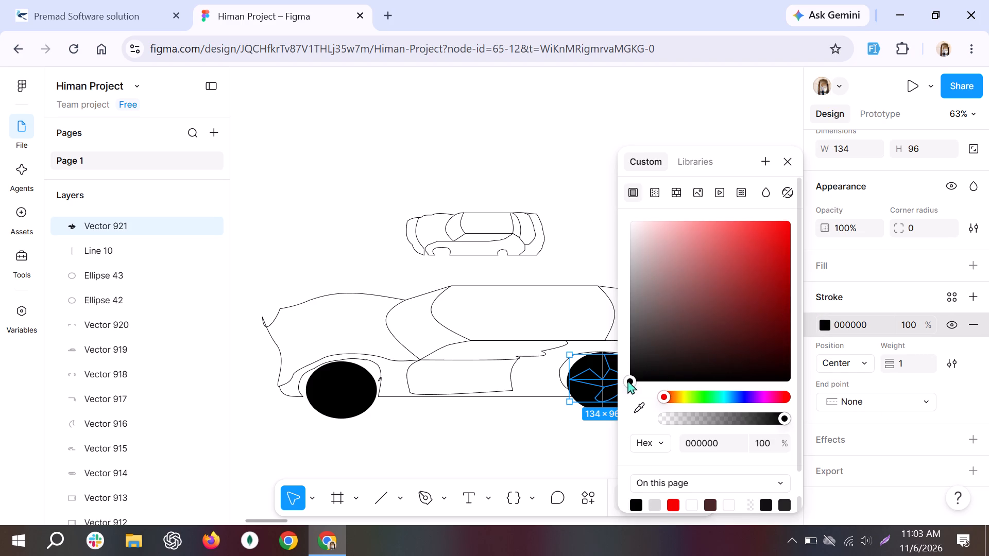
drag(627, 378, 636, 134)
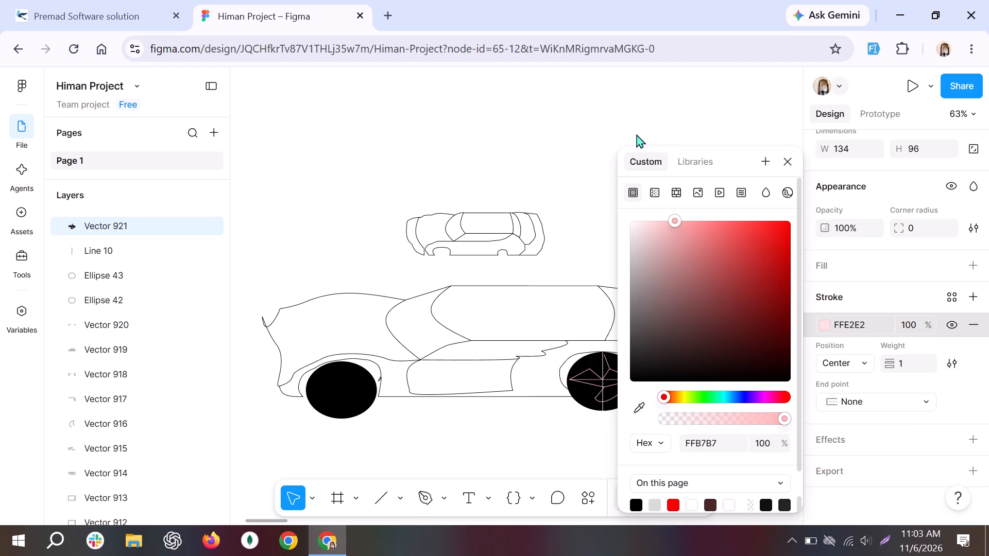
drag(636, 134, 617, 143)
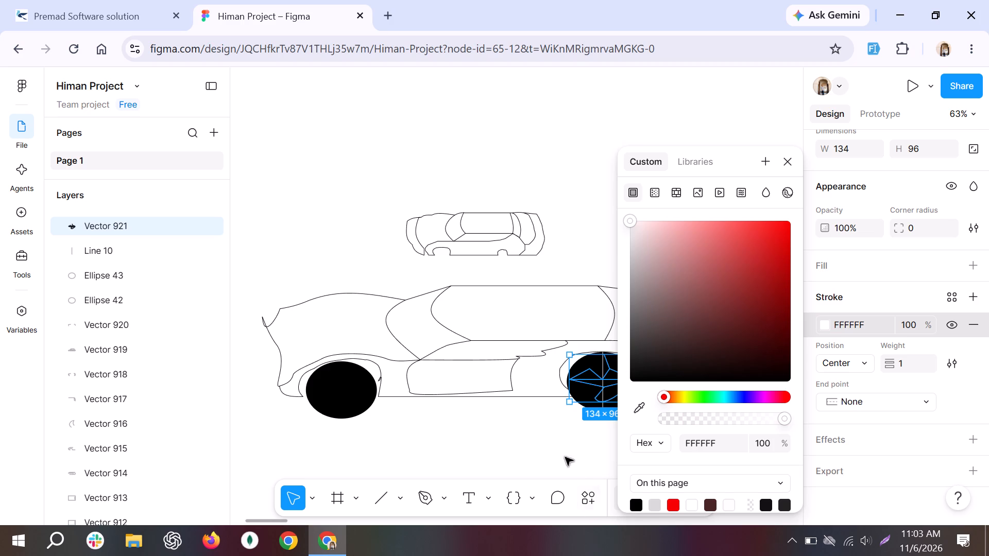
click(554, 442)
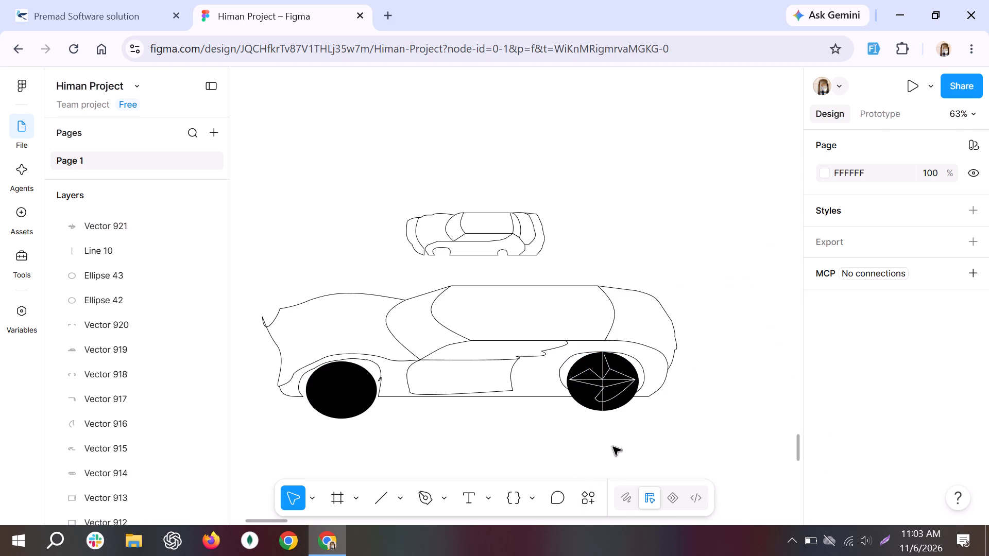
Draw a white spoke in the left wheel with the Pen tool, from its centre to the top edge and back through a point to the right.
ctrl+scroll(613, 447, up, 2)
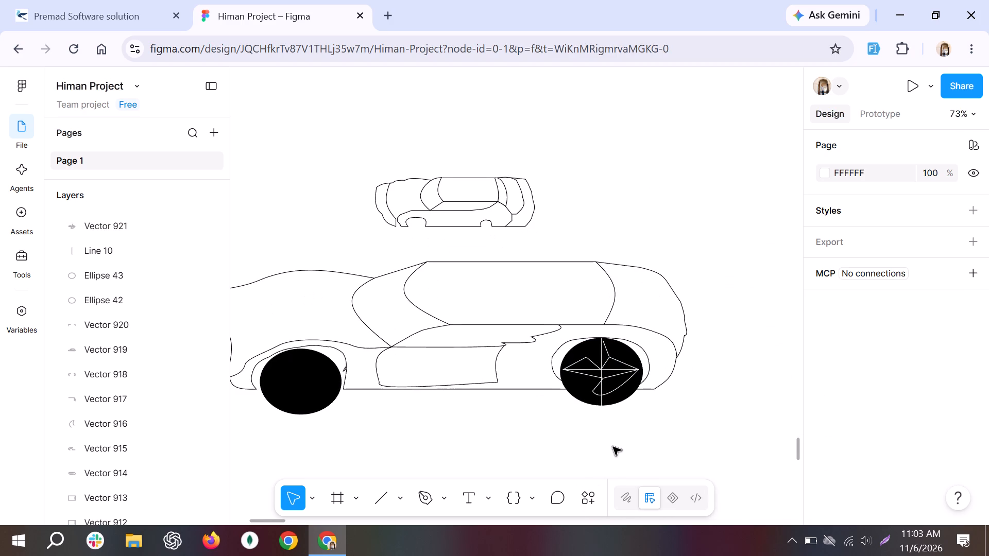
ctrl+scroll(613, 447, down, 3)
scroll(613, 447, right, 1)
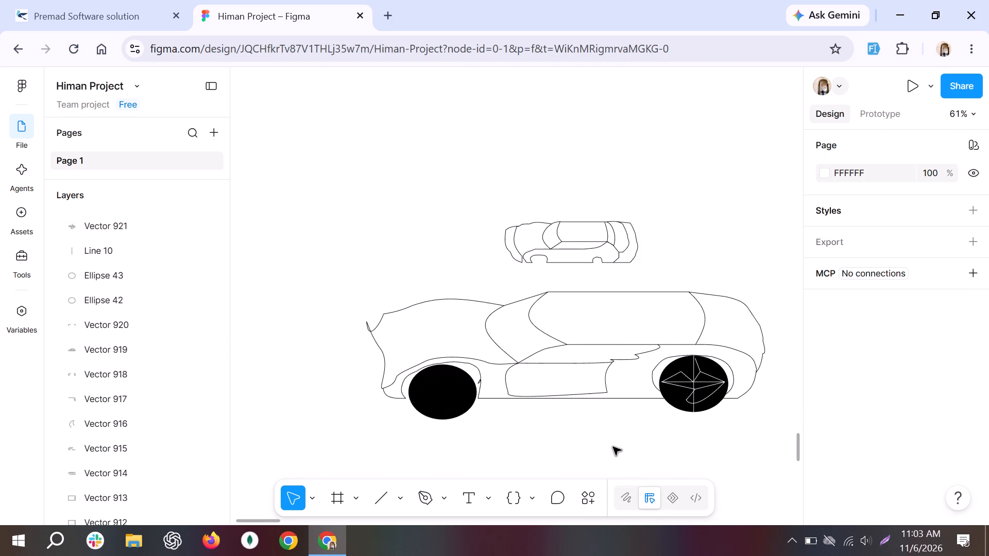
scroll(613, 447, right, 1)
scroll(613, 447, left, 1)
ctrl+scroll(613, 447, up, 2)
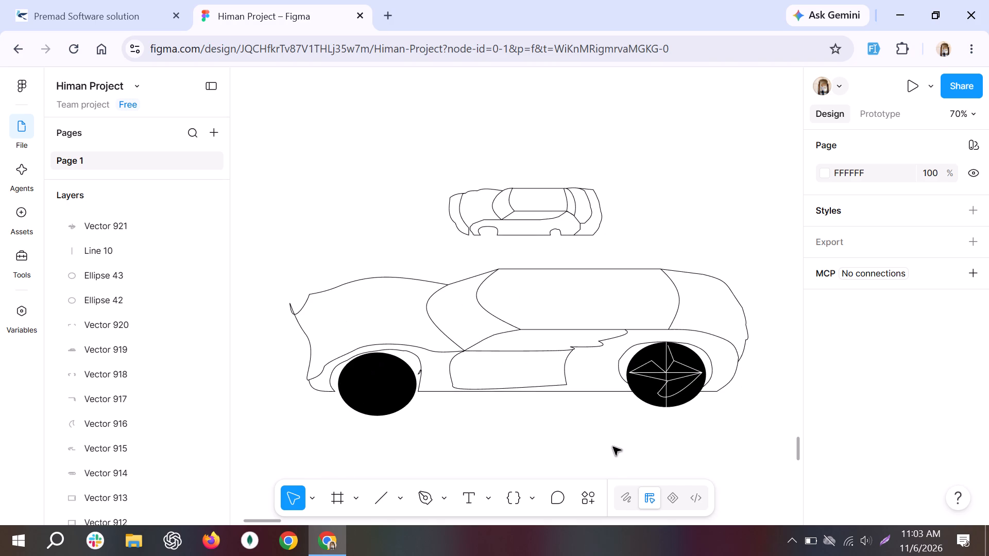
ctrl+scroll(613, 447, up, 2)
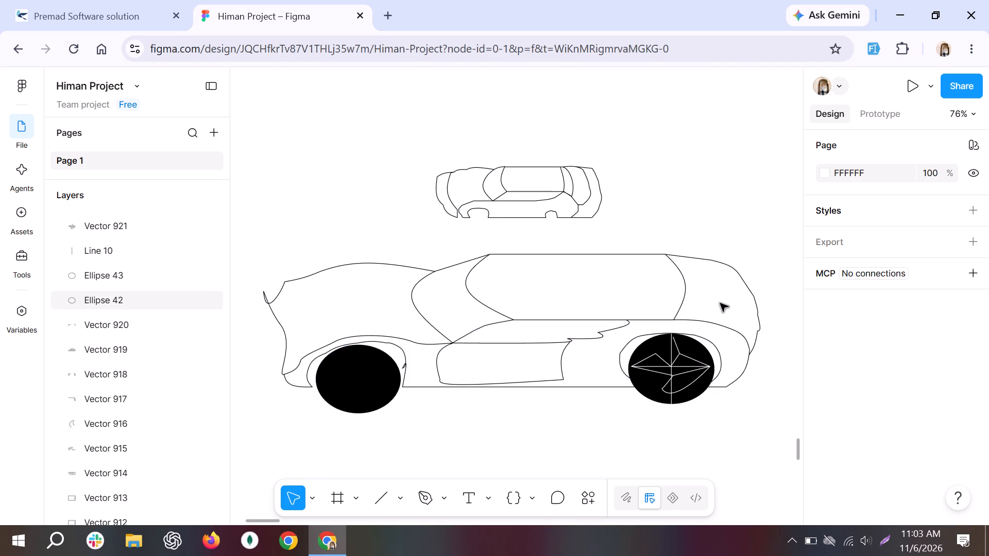
click(428, 499)
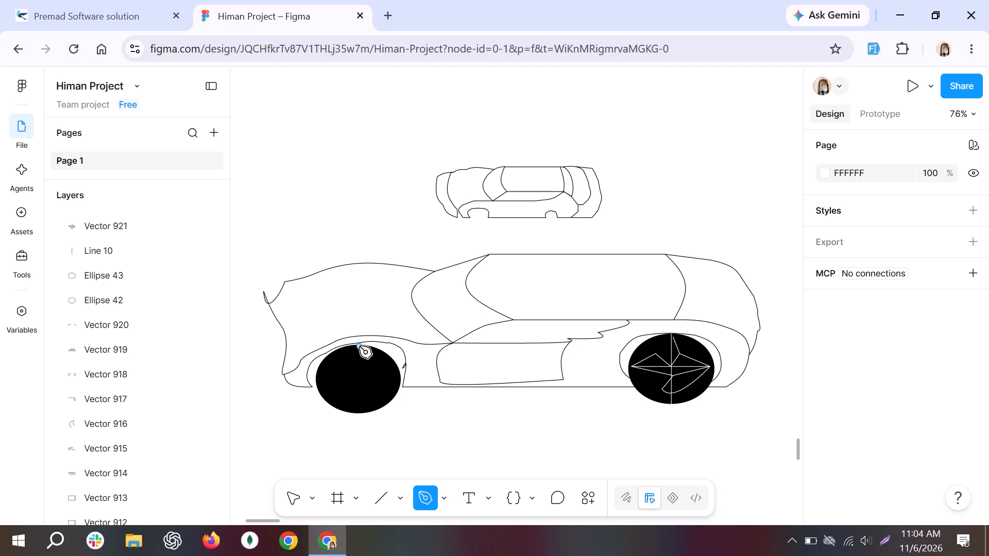
ctrl+scroll(359, 346, up, 4)
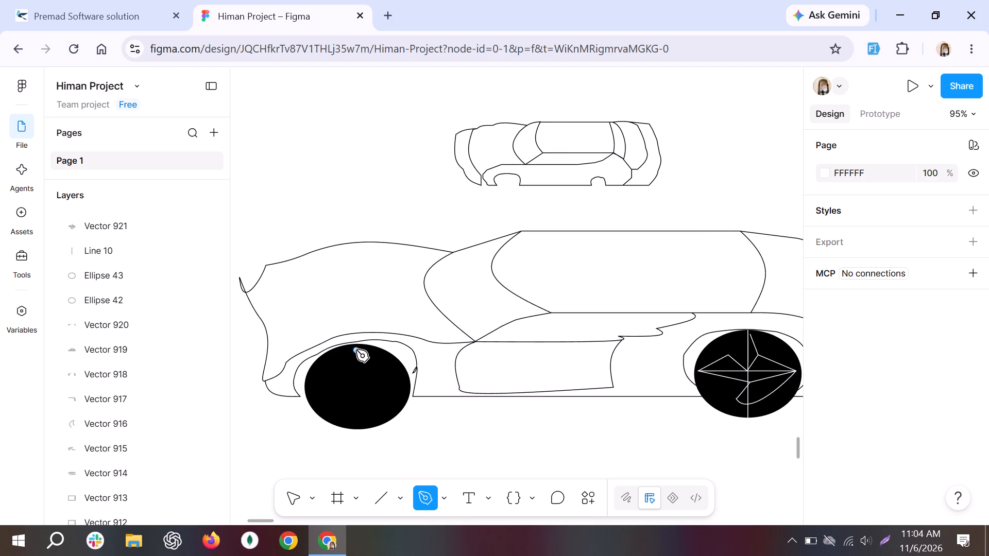
click(354, 384)
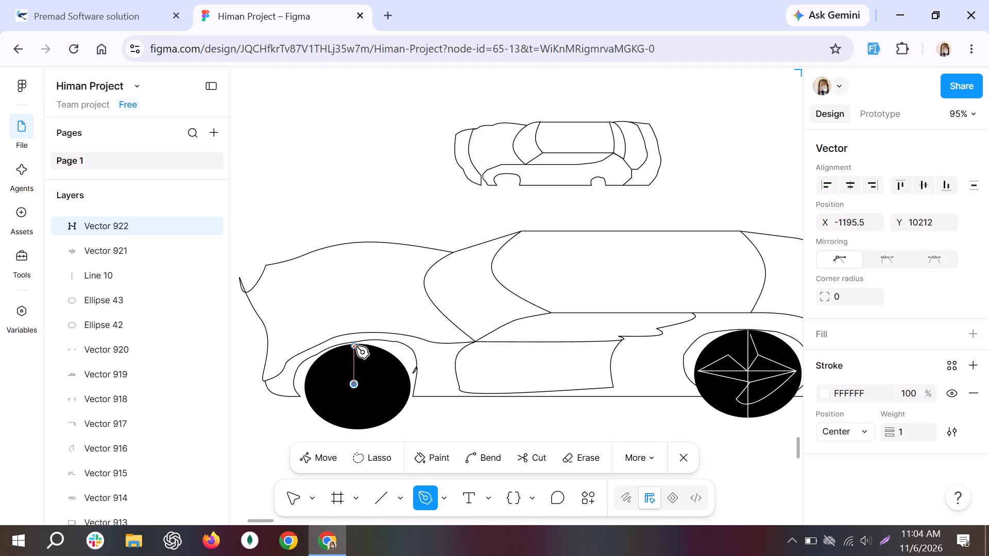
click(356, 346)
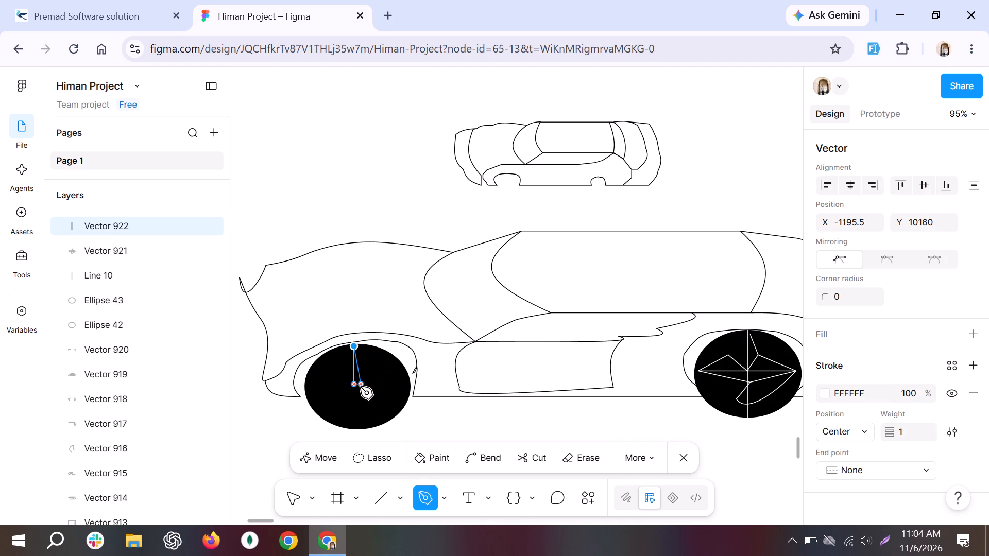
click(364, 364)
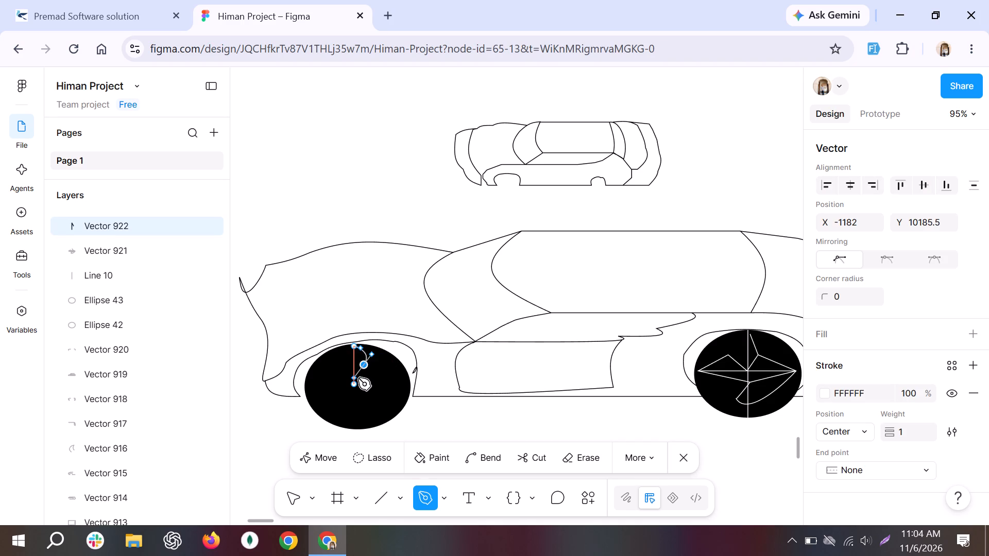
drag(364, 364, 340, 398)
click(340, 398)
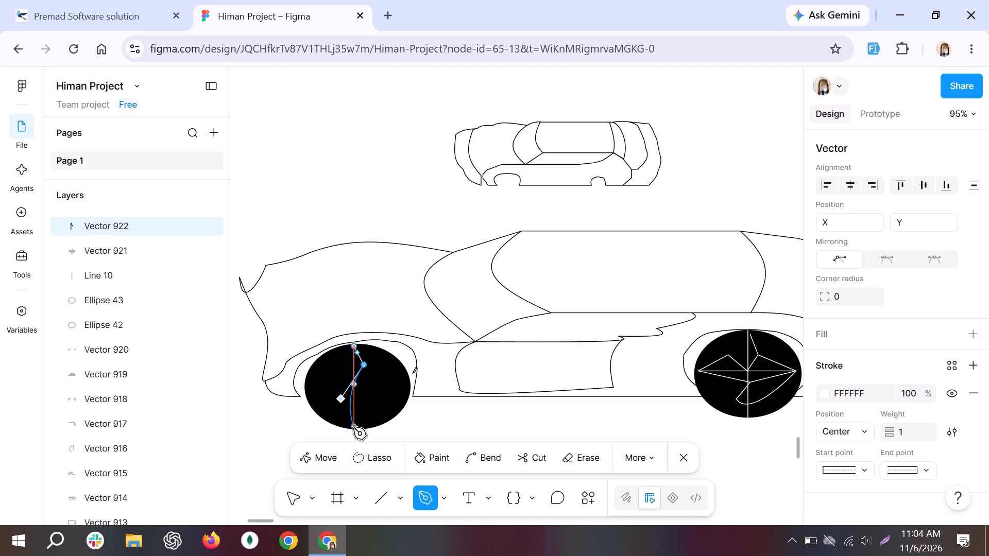
Extend the vector with a curve to the left wheel's left edge, a horizontal line to its right side, and back to just above the centre.
click(339, 398)
click(339, 398)
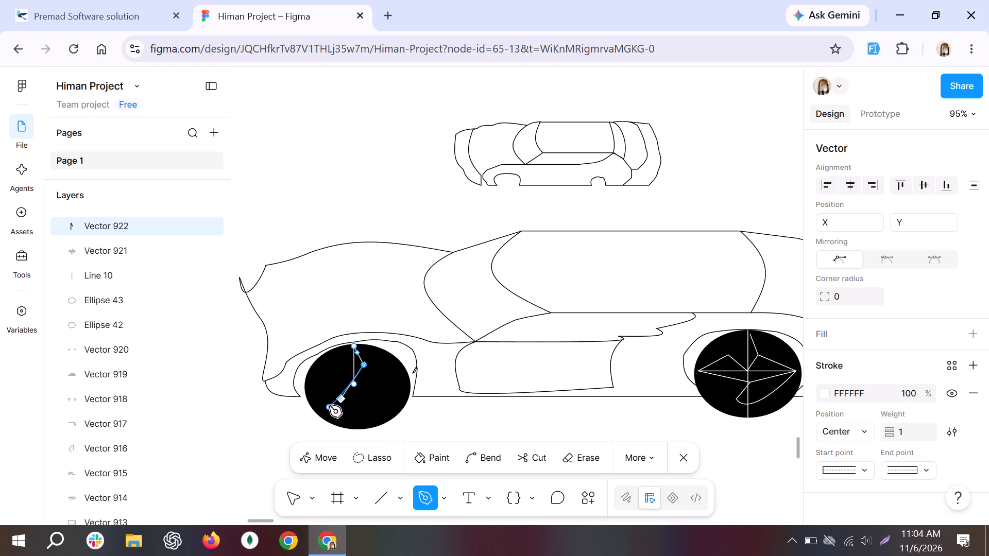
click(337, 396)
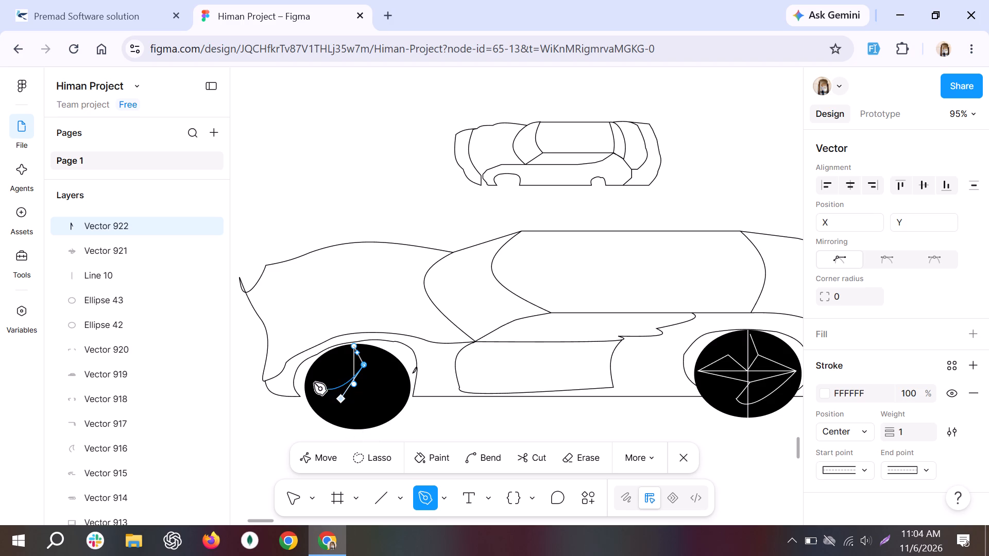
click(307, 381)
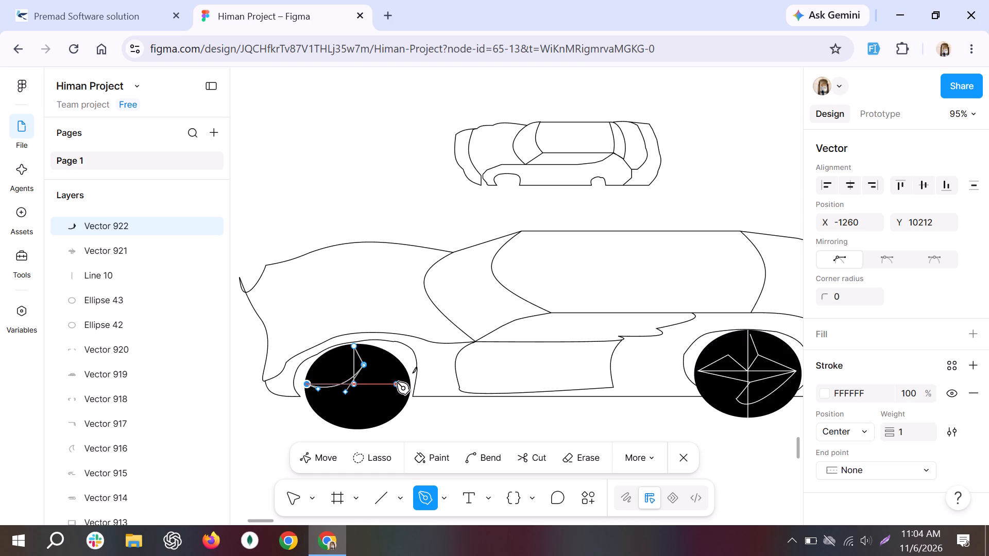
click(397, 382)
click(355, 376)
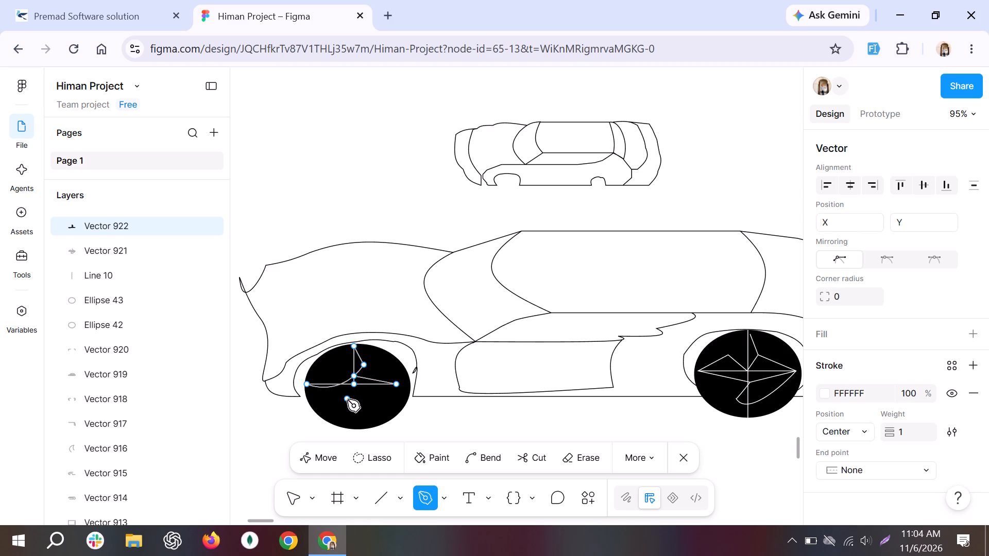
Add a bent lower spoke from the left wheel's centre to its bottom edge, connect it back up to the horizontal line's right end, and finish the vector.
click(351, 385)
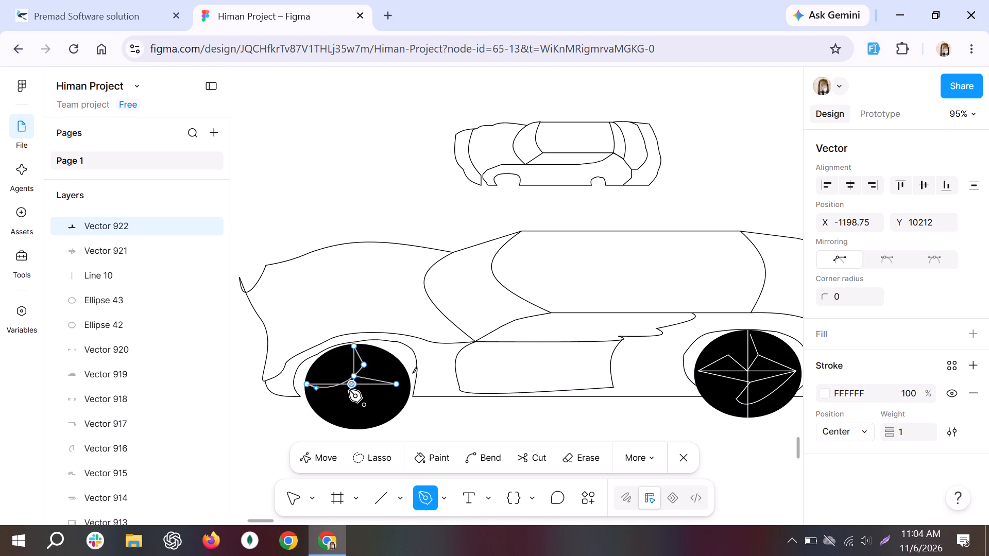
click(345, 396)
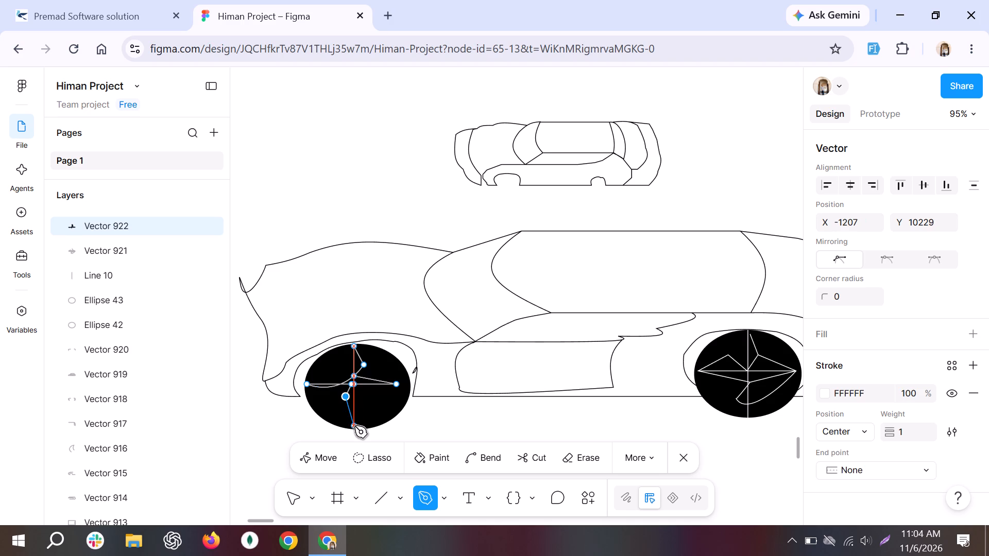
drag(354, 426, 353, 389)
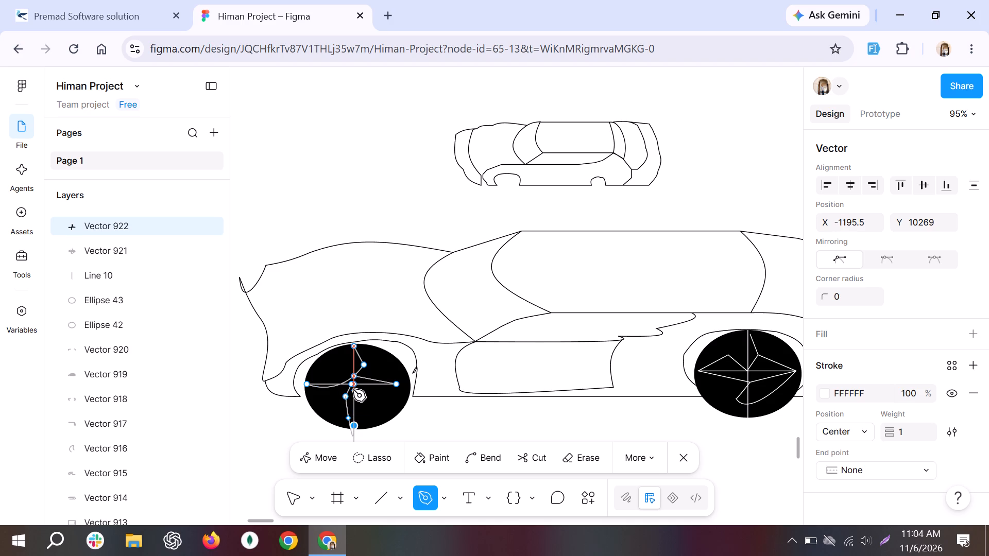
drag(353, 389, 352, 389)
click(352, 389)
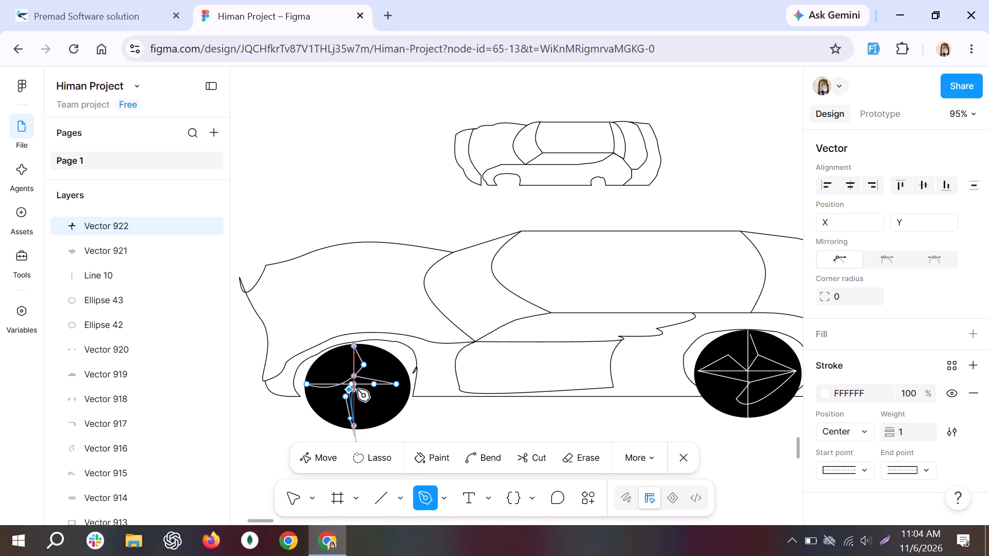
click(357, 389)
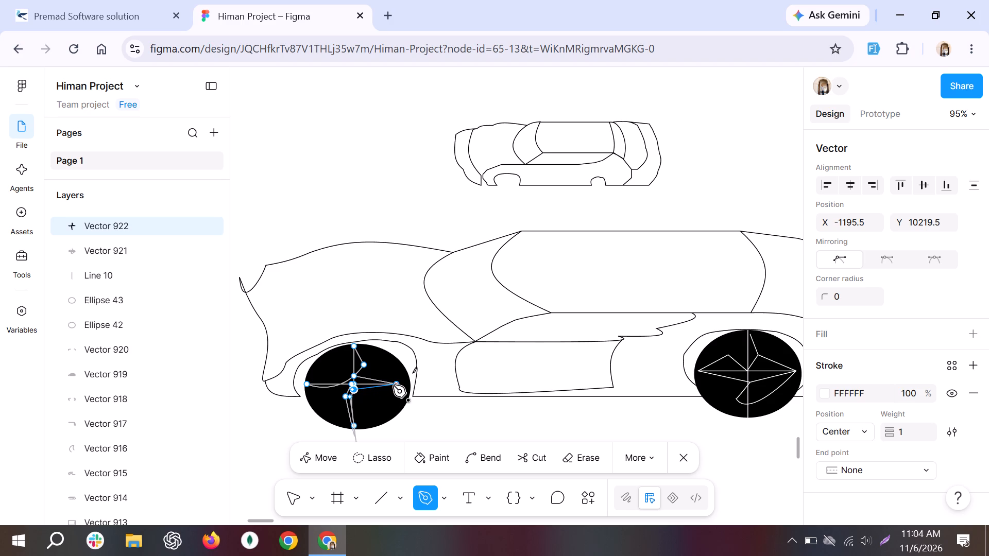
click(393, 385)
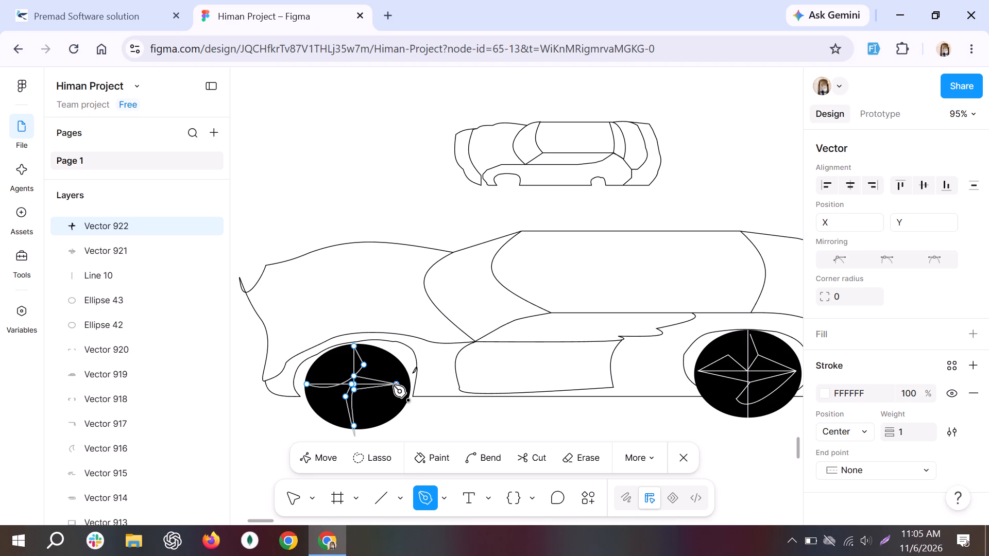
click(683, 457)
click(589, 442)
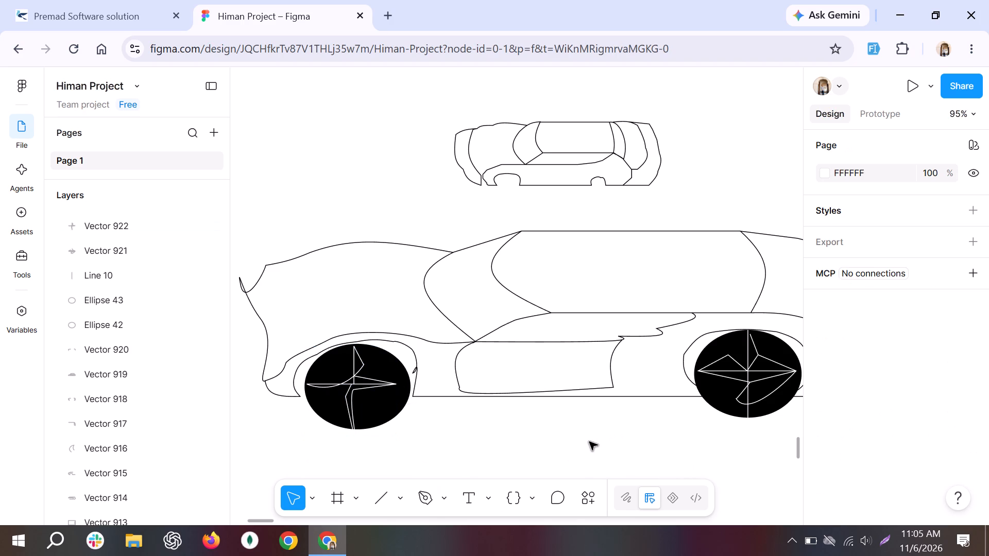
Start the Pen tool for a new vector in the larger car's side window.
ctrl+scroll(589, 442, down, 1)
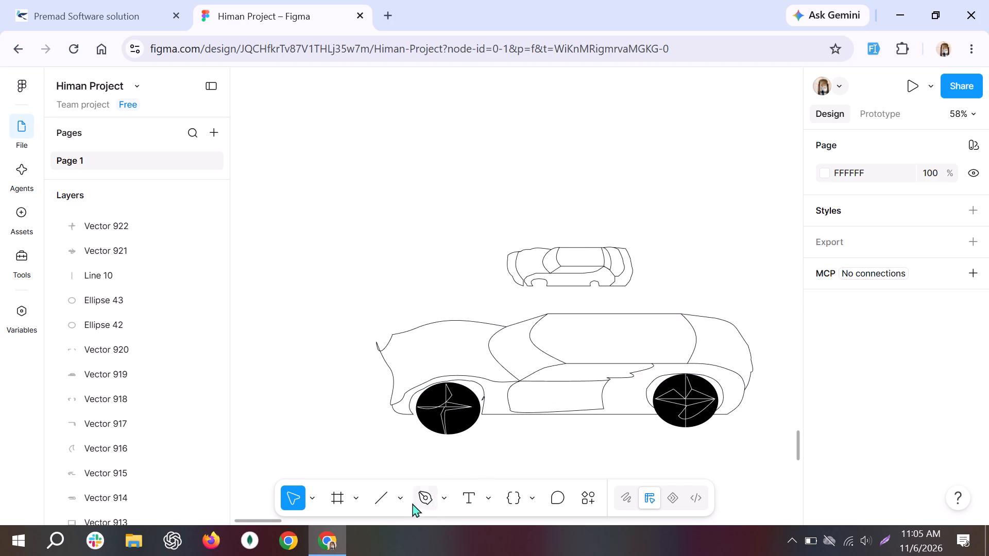
click(424, 497)
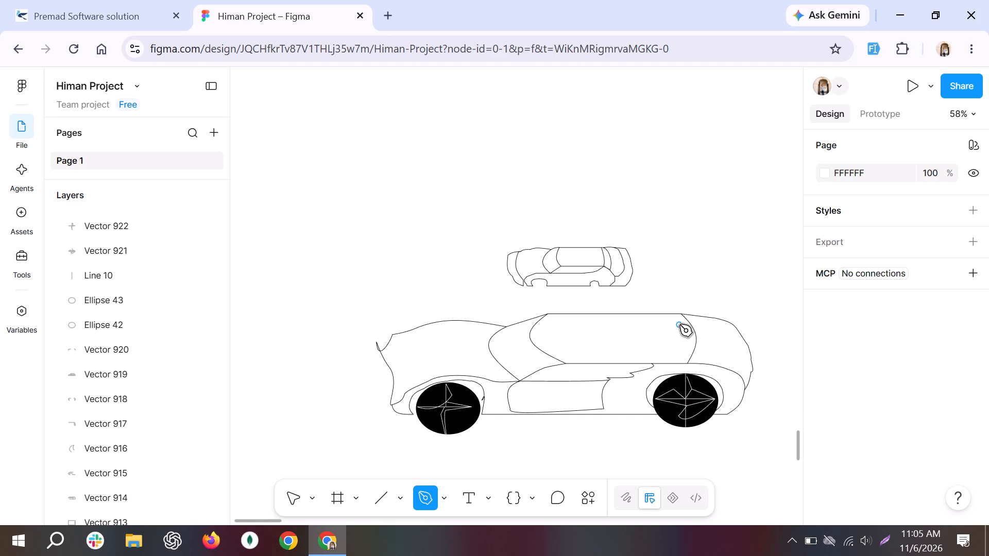
ctrl+scroll(679, 324, up, 3)
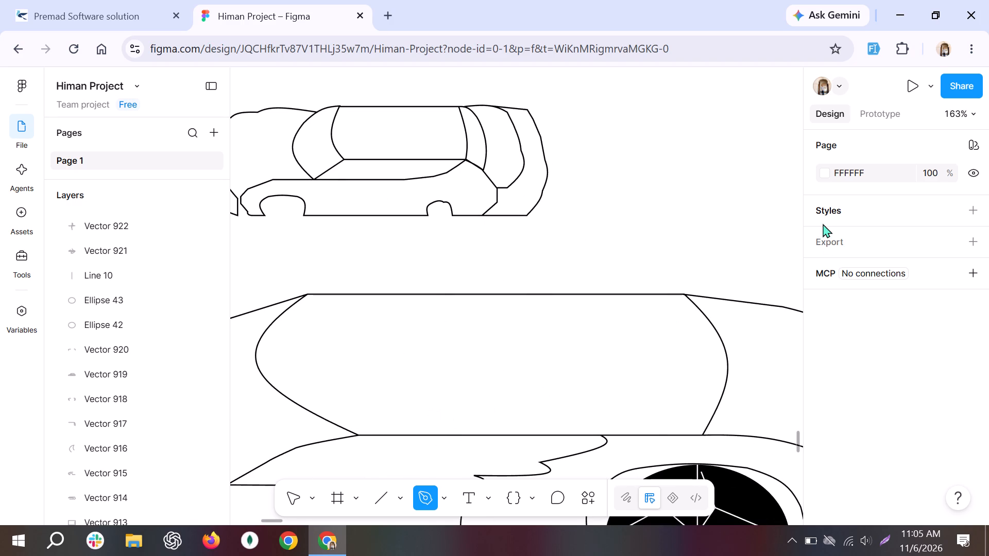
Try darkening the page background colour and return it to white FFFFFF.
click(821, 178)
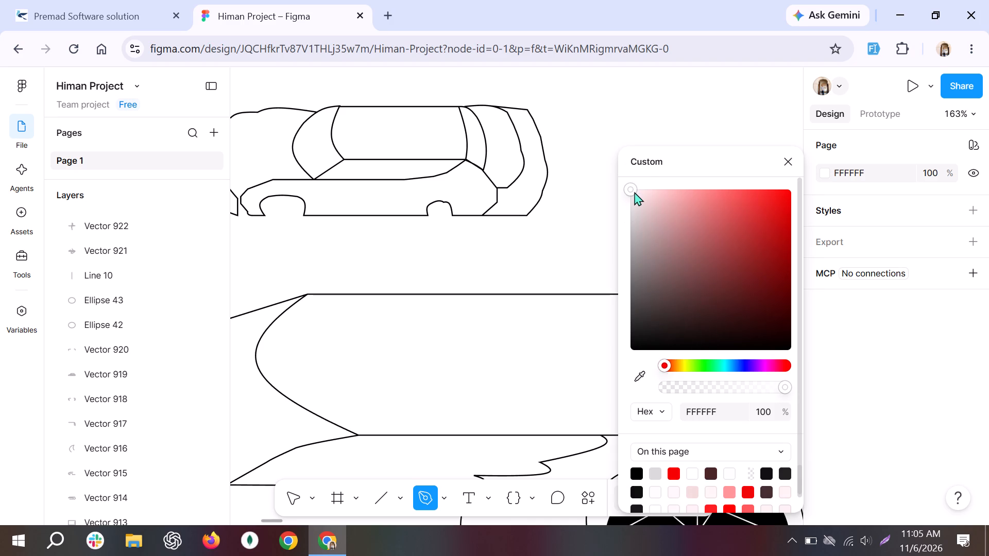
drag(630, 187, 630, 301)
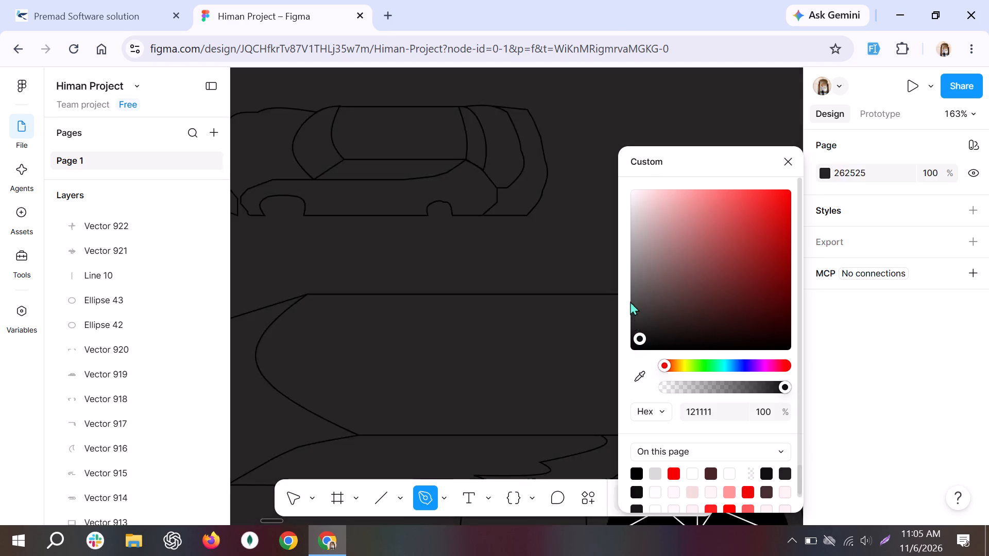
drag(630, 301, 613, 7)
Draw a short horizontal line in the upper middle of the larger car's window and set its stroke to black 000000.
click(475, 318)
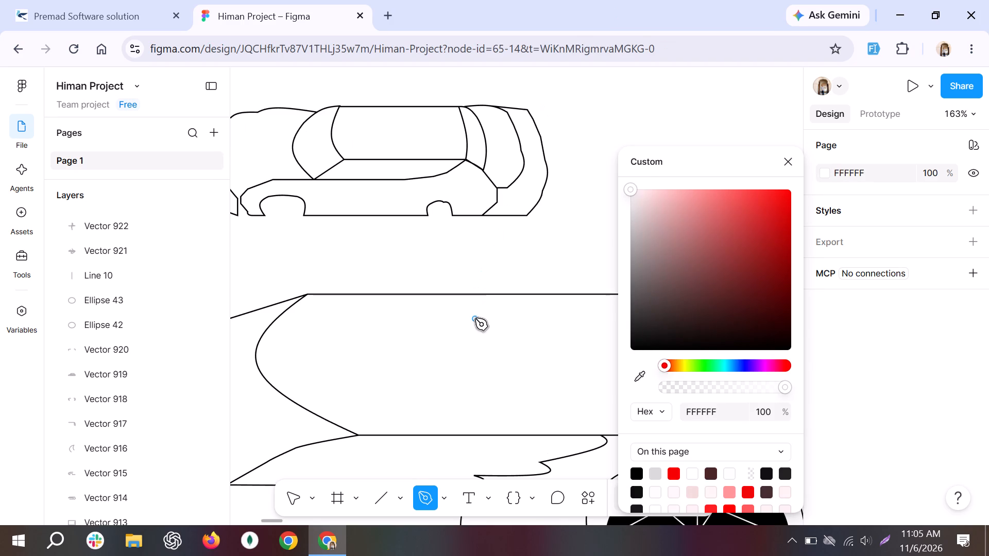
click(532, 321)
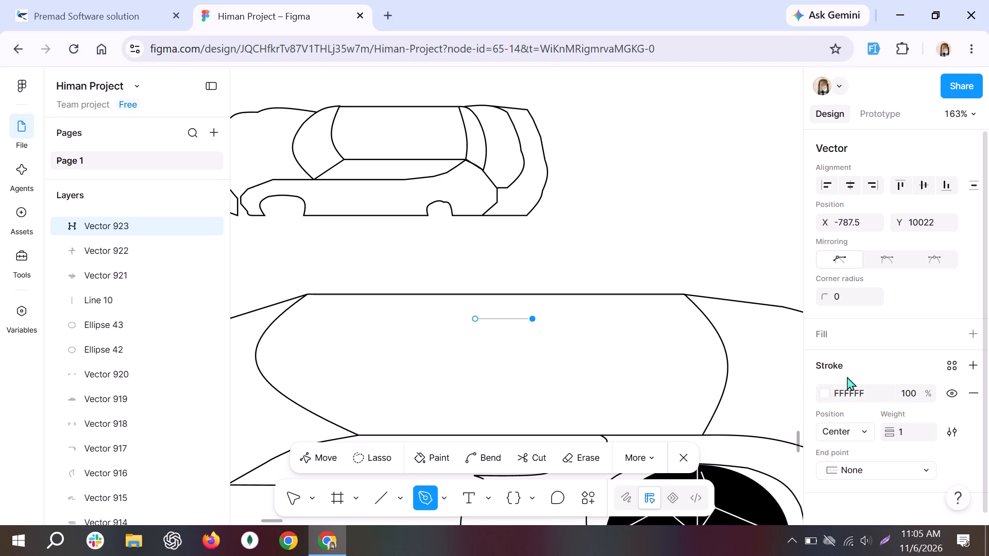
scroll(846, 382, down, 2)
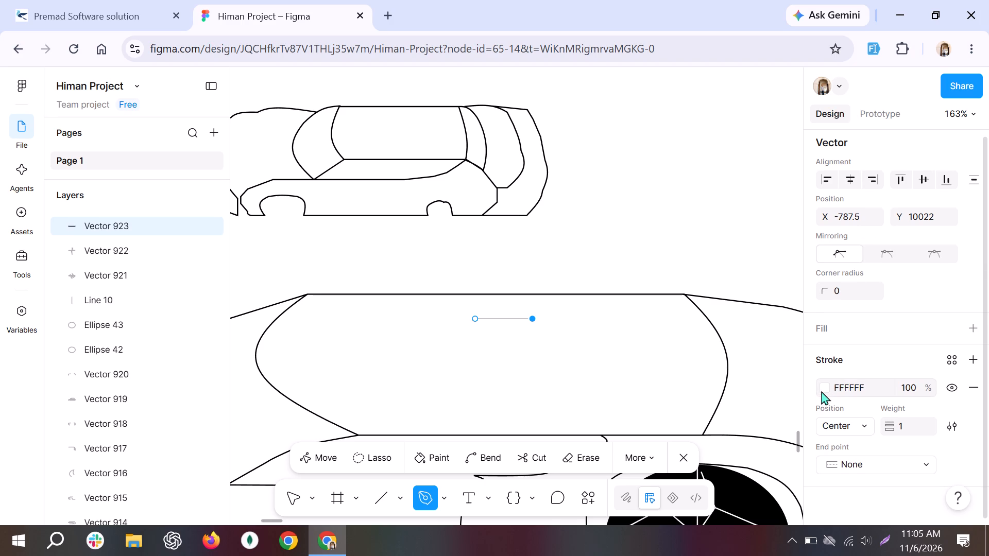
click(821, 391)
drag(629, 219, 640, 345)
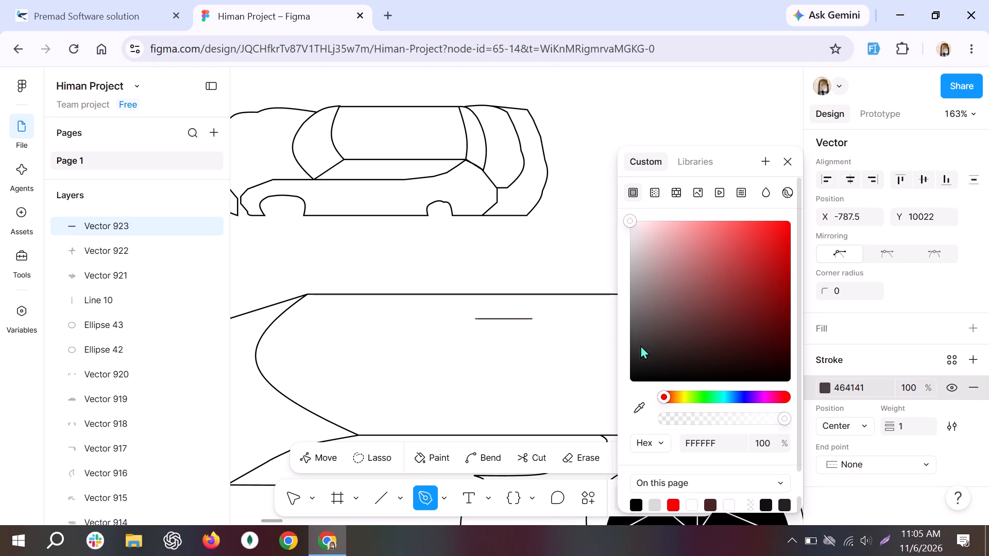
drag(640, 345, 616, 413)
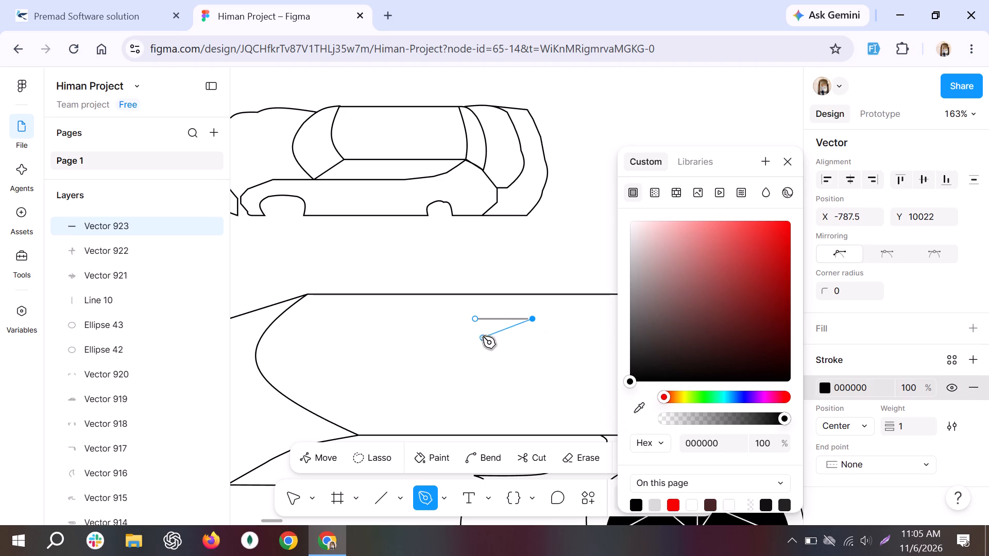
Extend the line back down-left, horizontally right to about X -720, Y 10034.5, and through an inward V notch to about Y 10059.
click(502, 335)
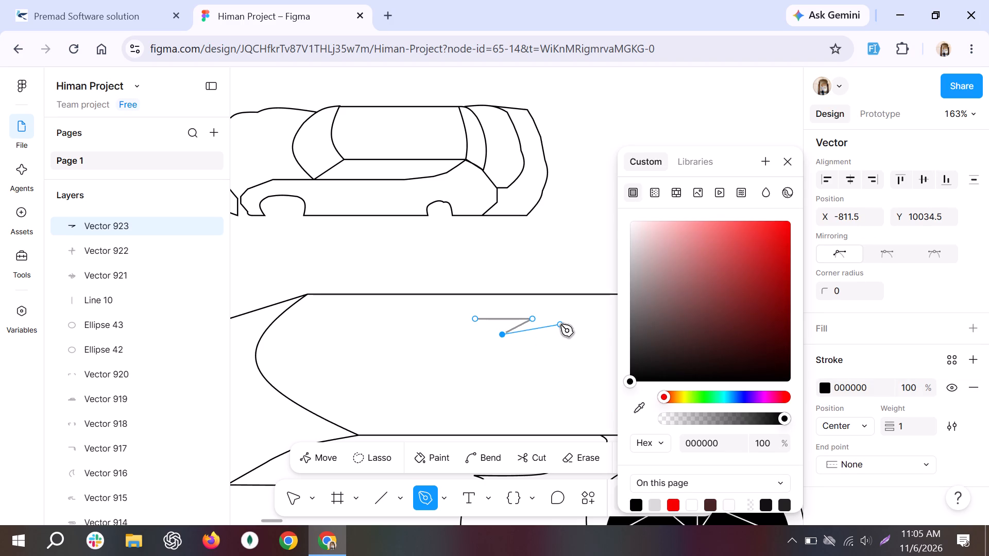
click(563, 332)
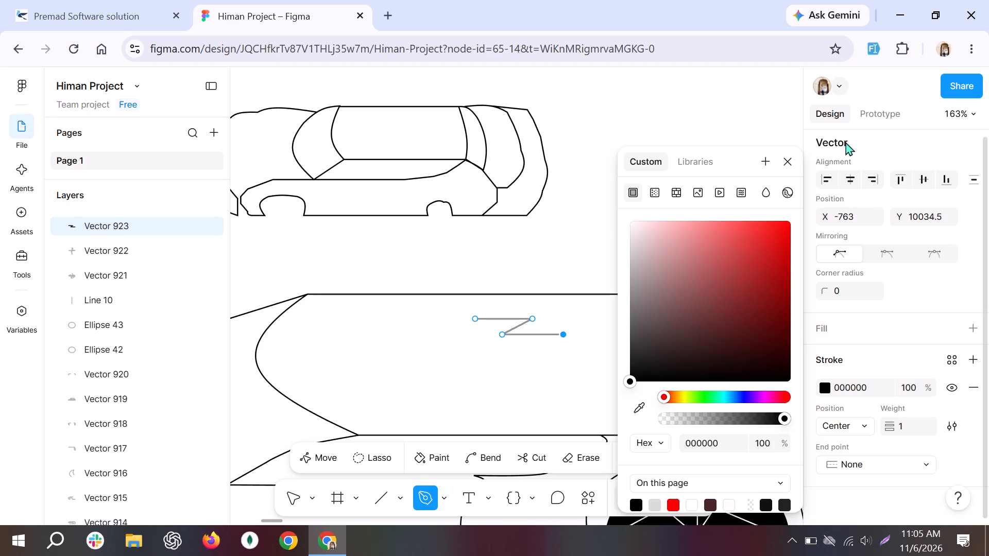
click(789, 159)
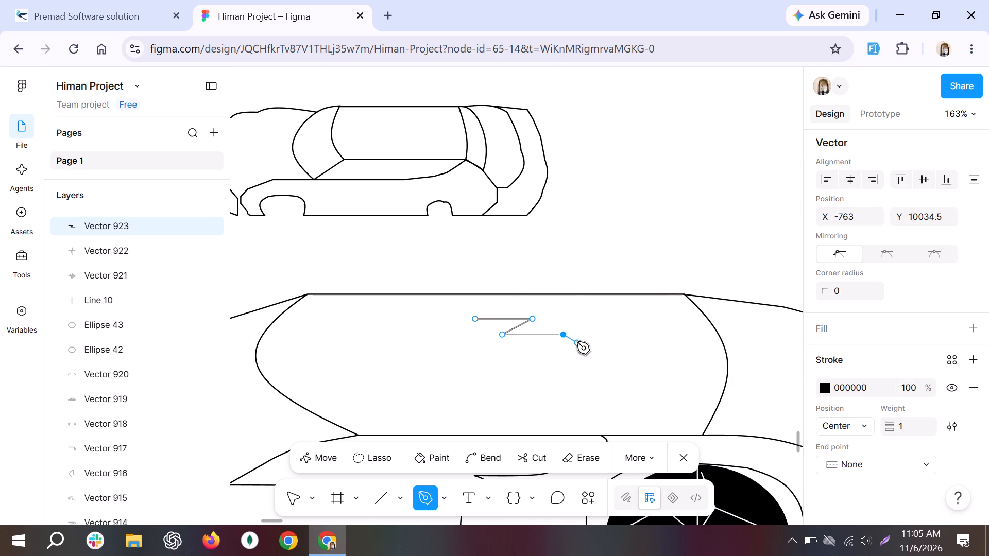
click(618, 335)
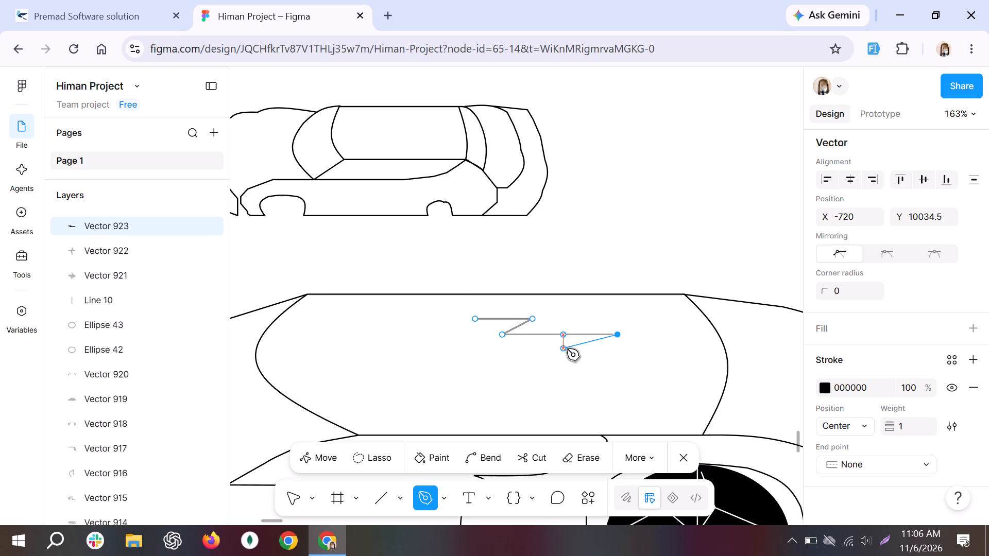
click(589, 349)
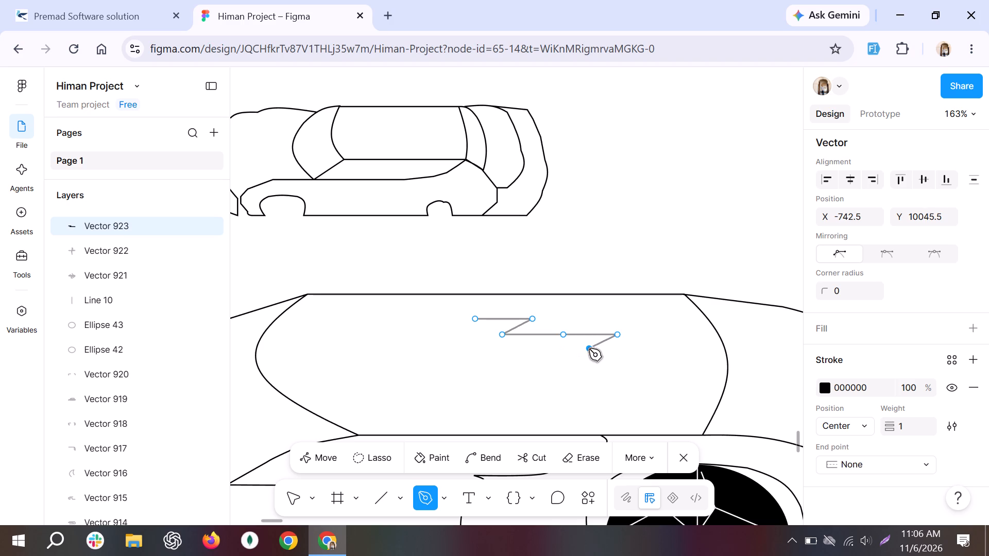
click(615, 365)
Continue the outline left along its lower edge, through an outward step to about Y 10071.5, and up to about X -851.5, Y 10045.5.
click(503, 365)
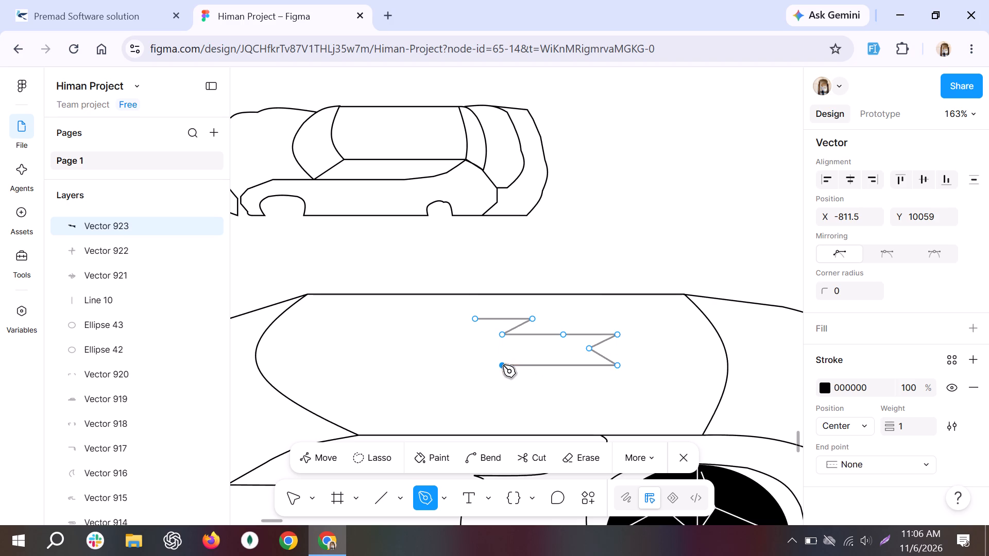
click(524, 380)
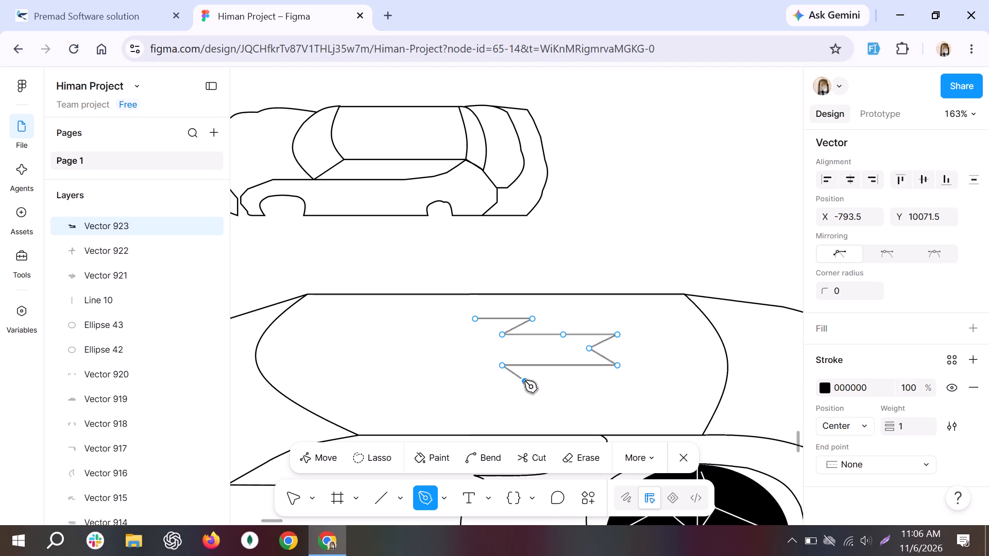
click(471, 380)
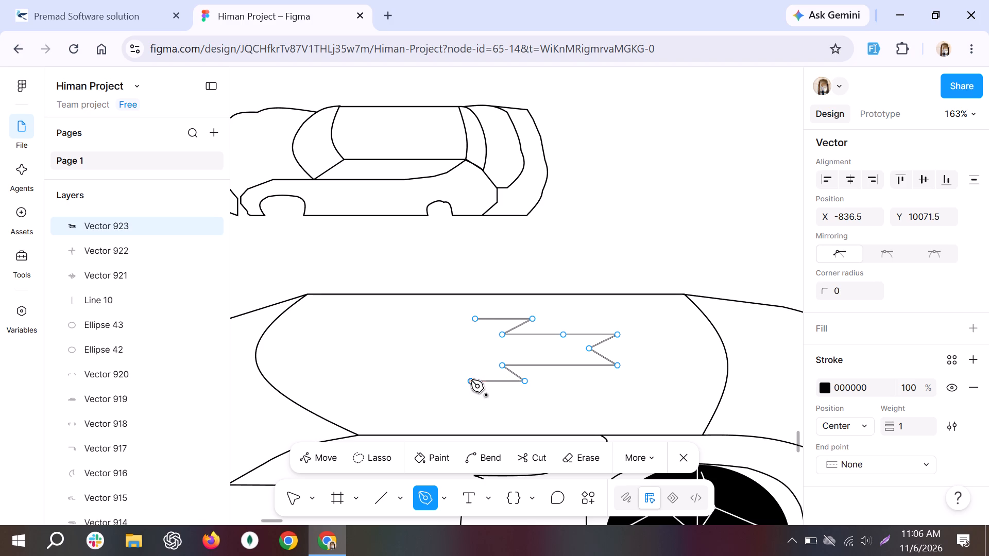
click(452, 350)
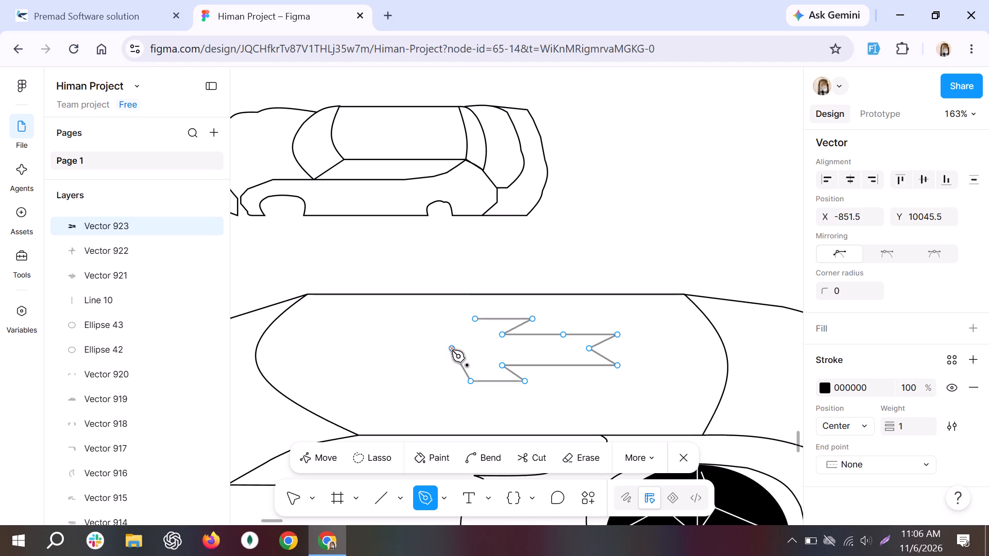
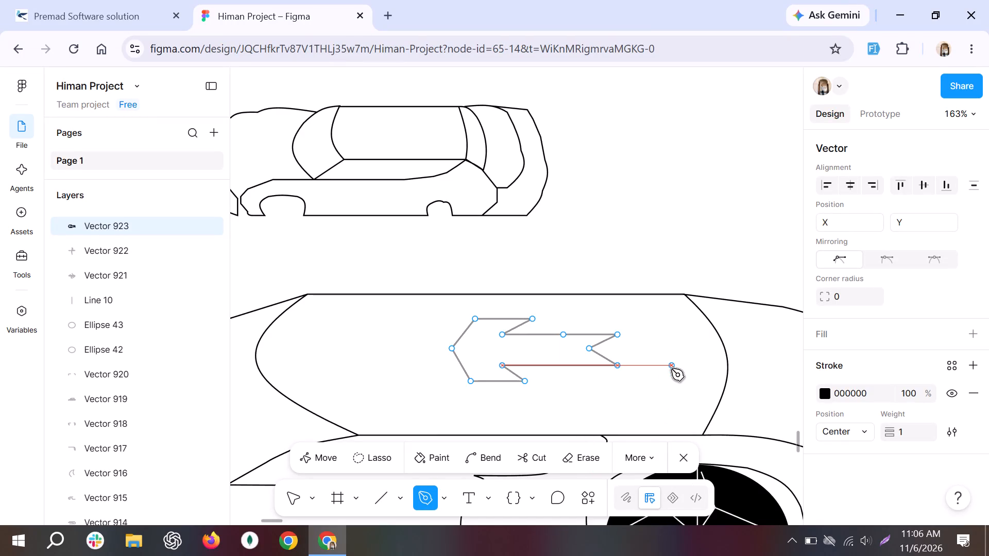
Finish editing the angular arrow outline in the larger car's window and deselect it, with both cars in view.
click(681, 457)
click(658, 212)
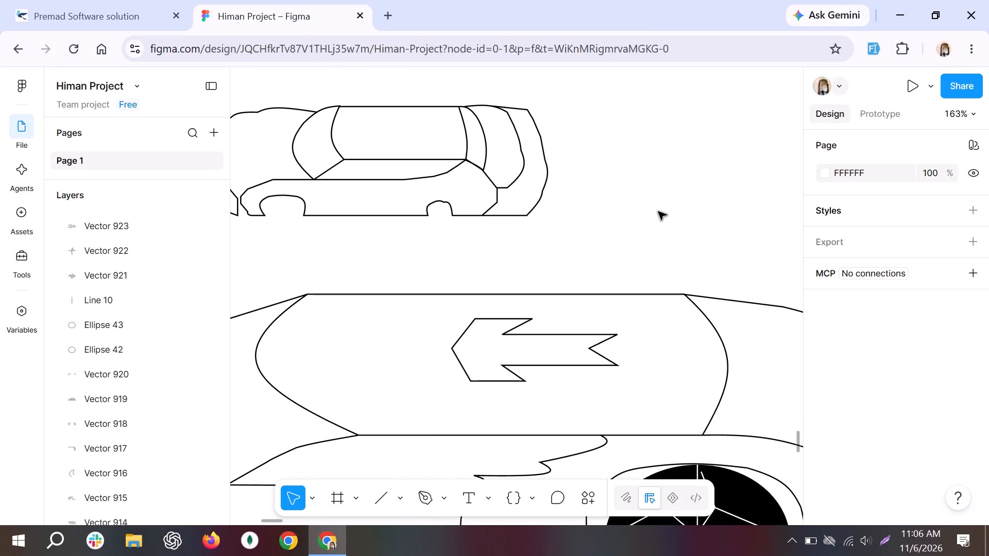
ctrl+scroll(658, 212, down, 2)
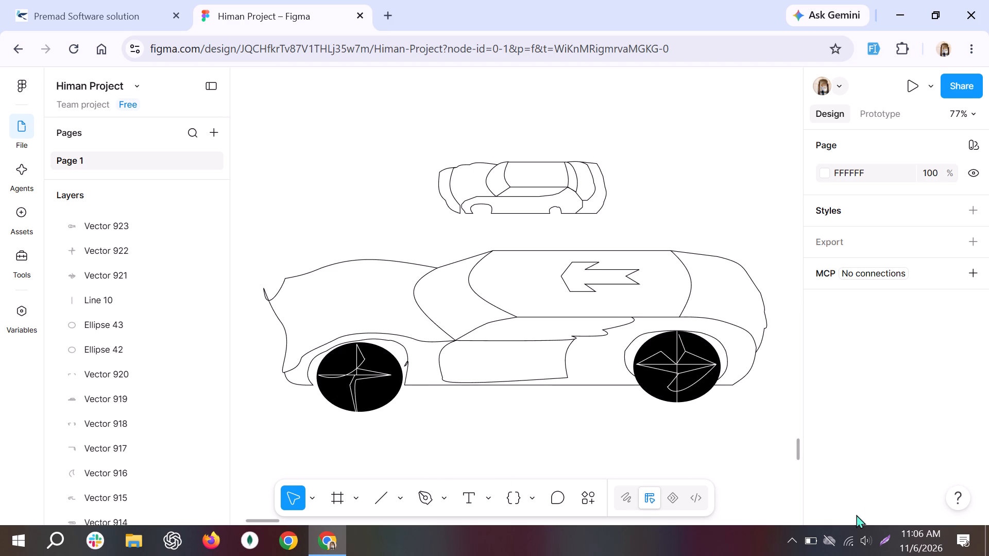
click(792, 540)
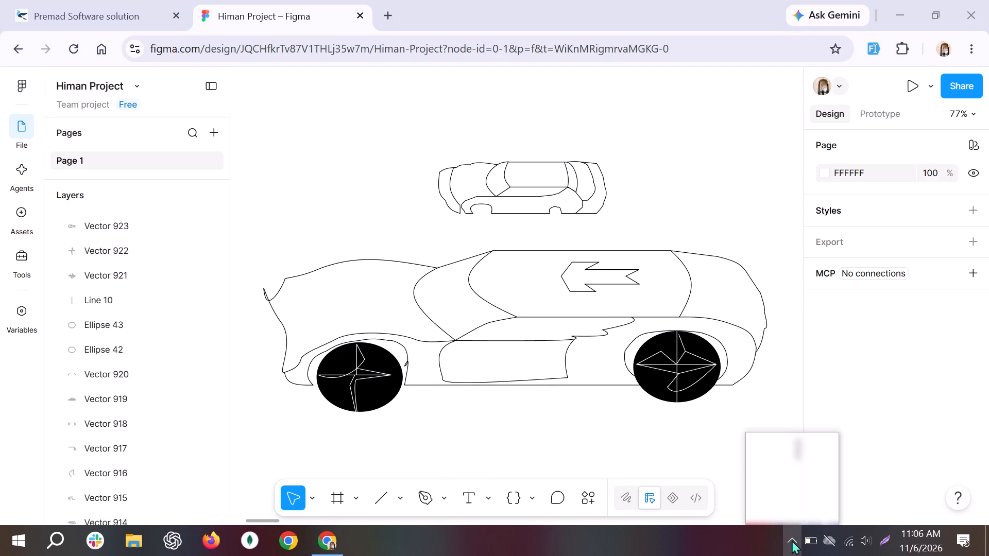
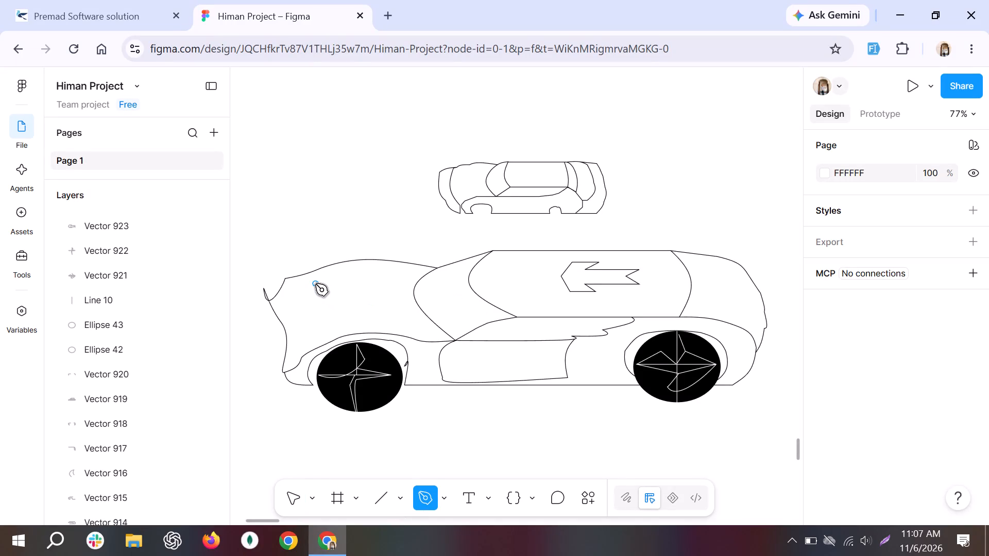
Draw a closed four-point angular outline with the Pen tool on the larger car's hood, above the front wheel.
click(374, 292)
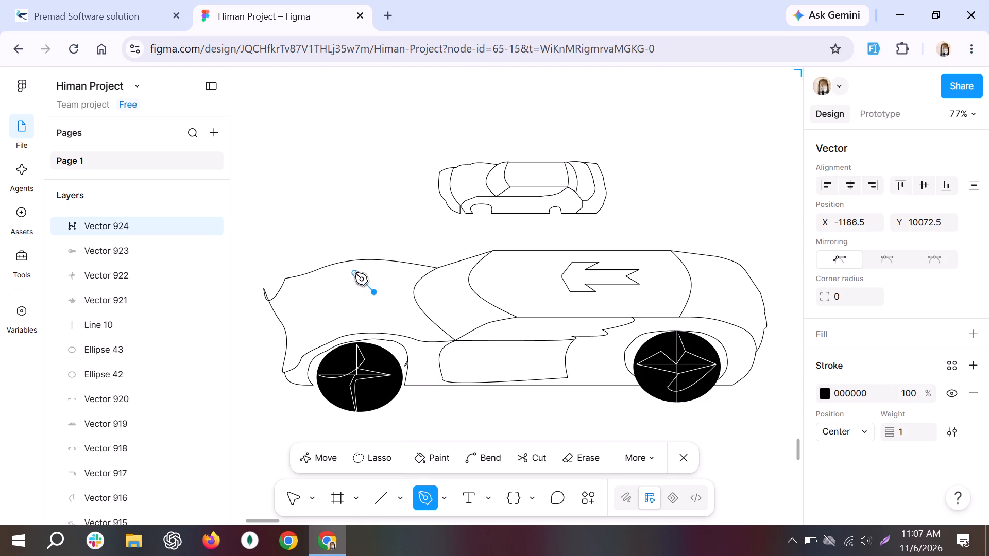
click(343, 278)
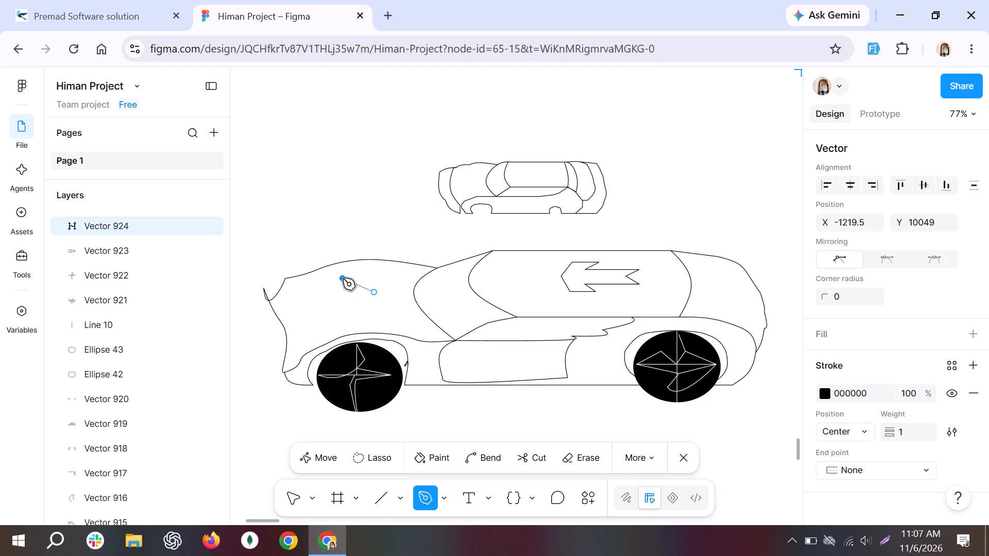
click(298, 309)
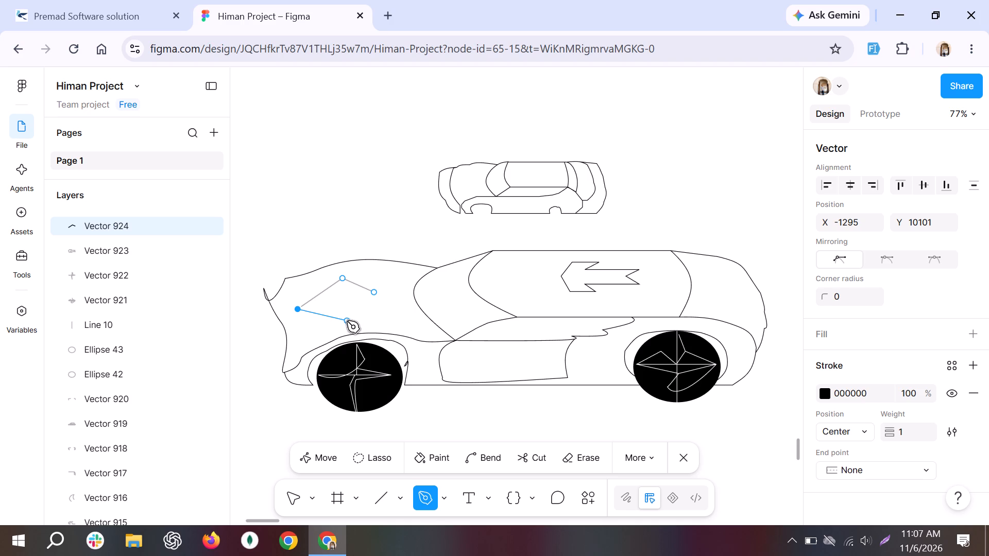
click(347, 321)
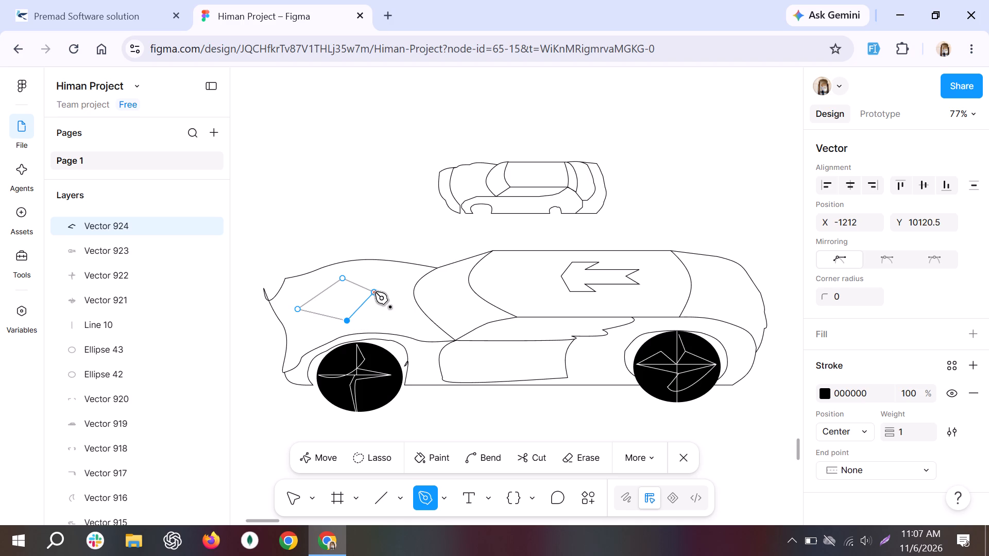
click(374, 292)
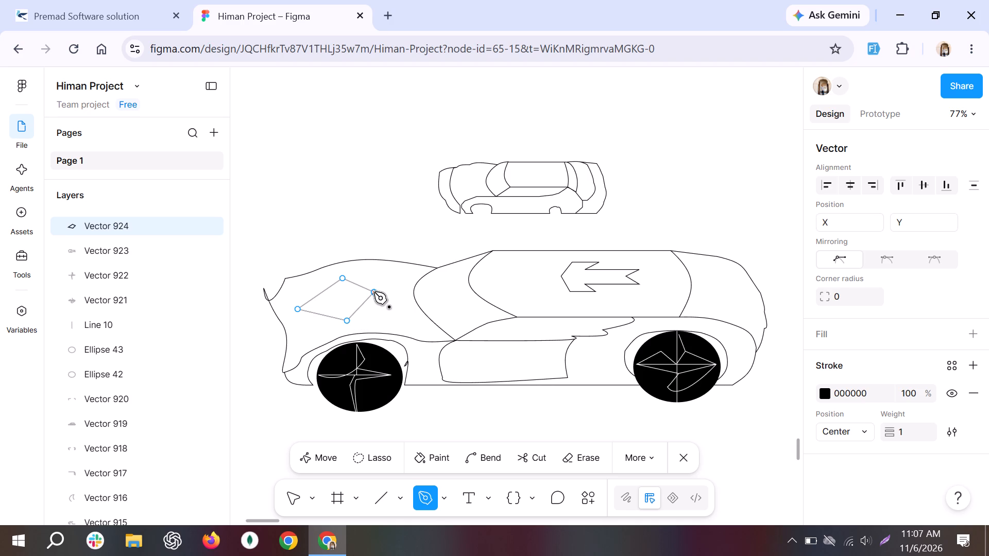
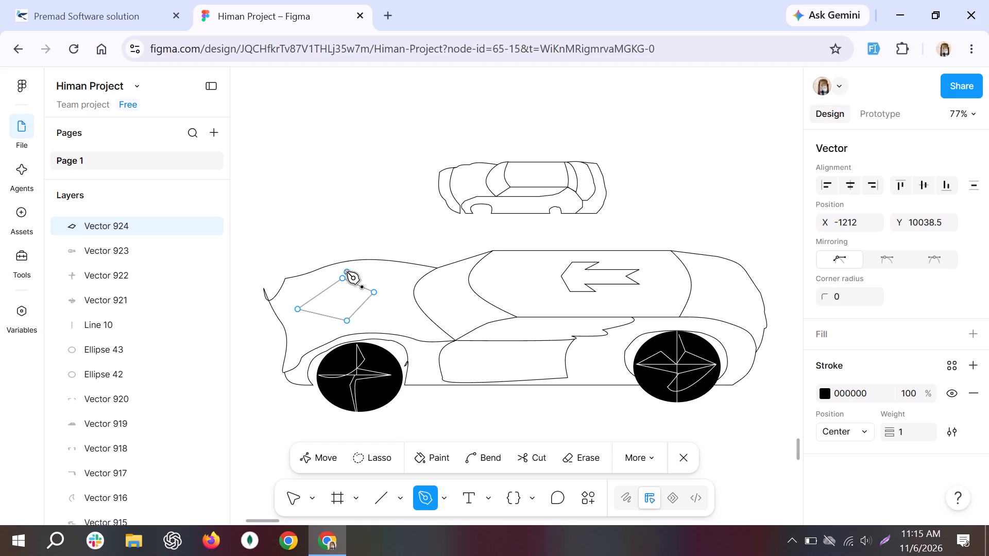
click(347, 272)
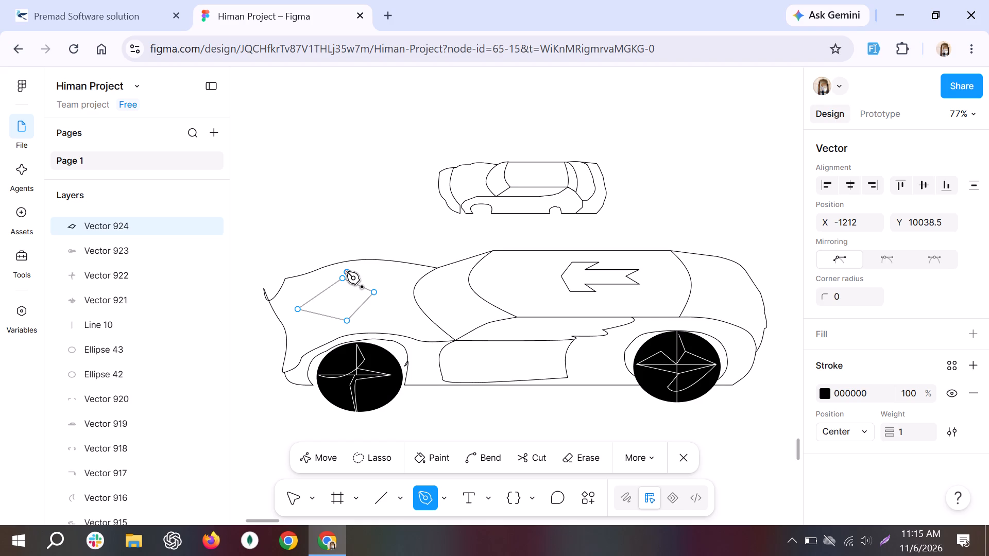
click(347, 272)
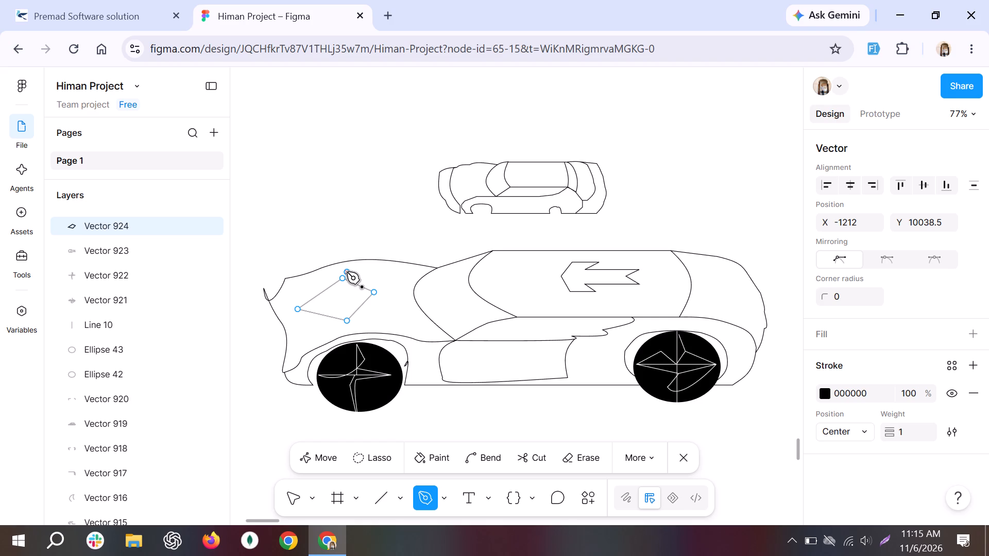